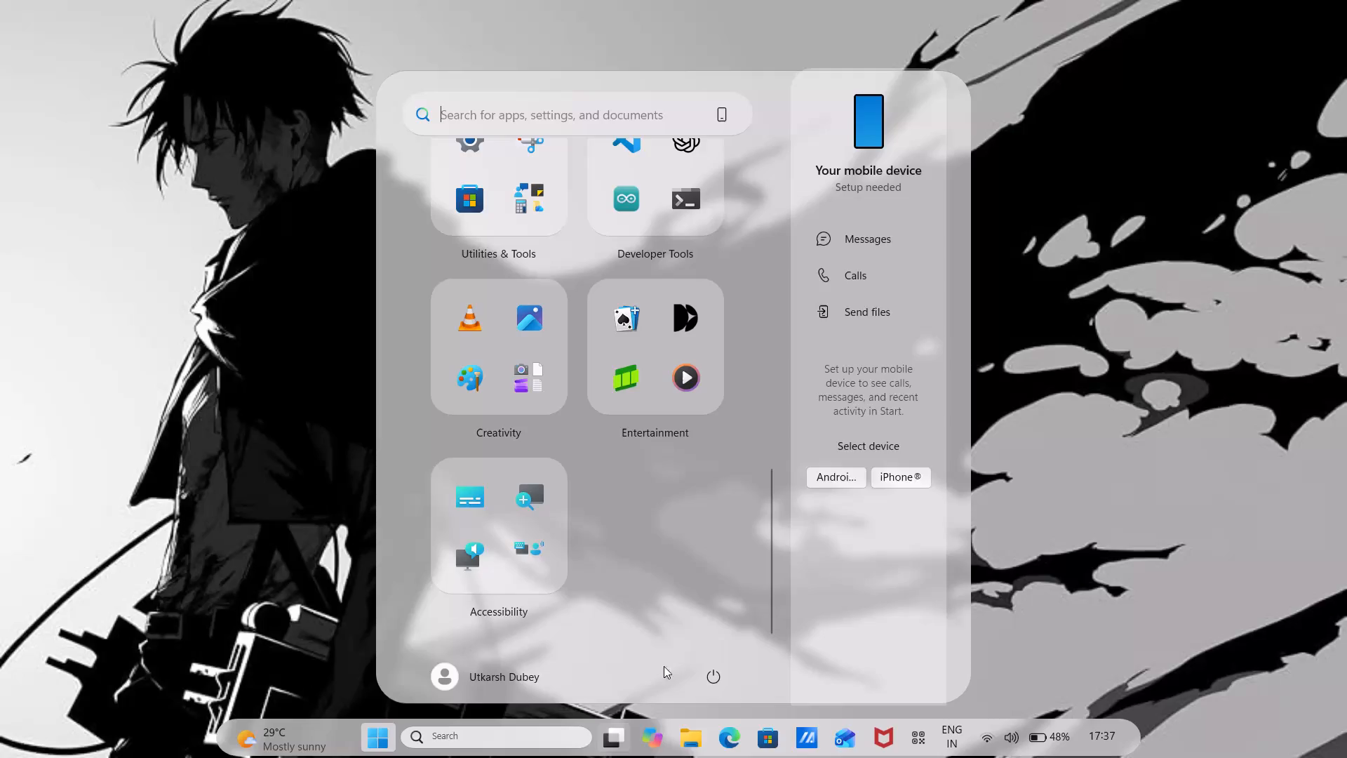
Launch Excel and open the recent Engineering Science workbook.
{"action": "scroll", "coordinate": [728, 388], "scroll_direction": "up", "scroll_amount": 6}
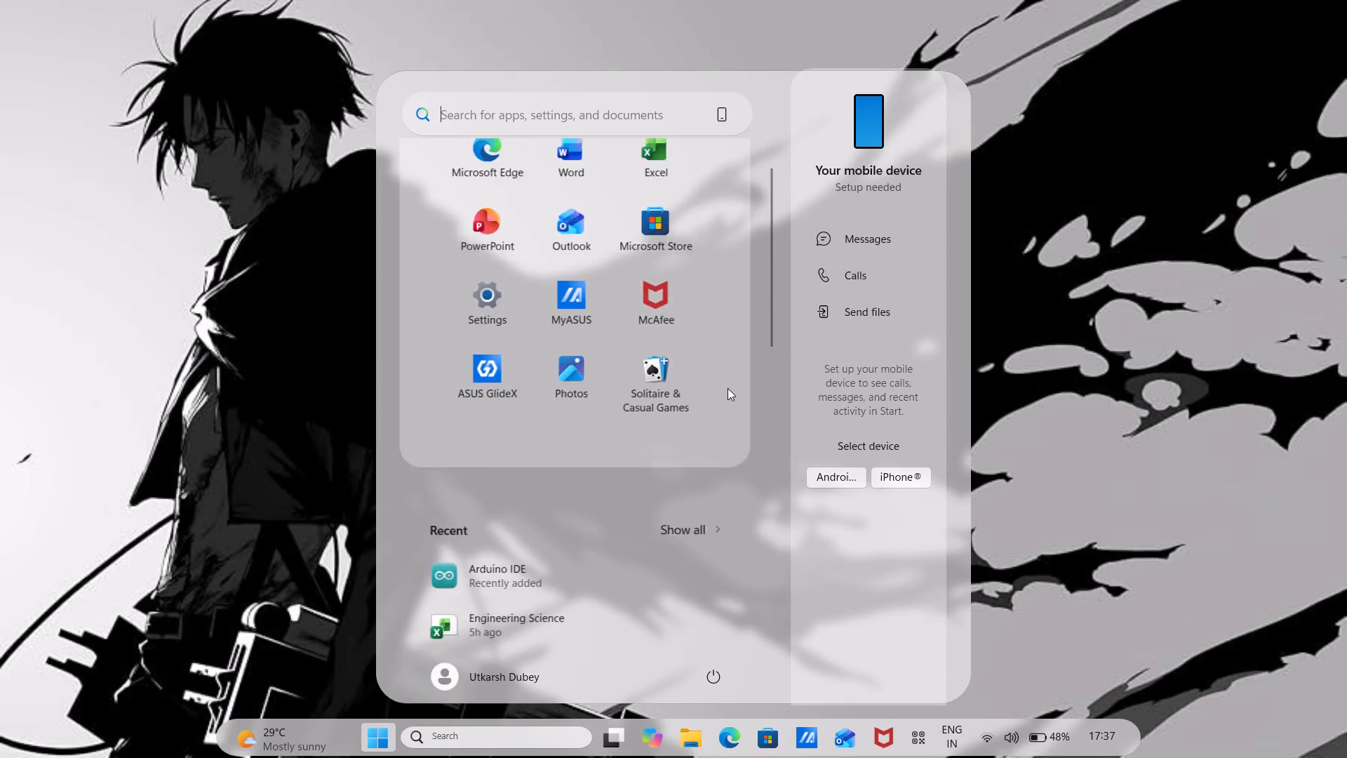
{"action": "scroll", "coordinate": [728, 388], "scroll_direction": "up", "scroll_amount": 6}
{"action": "scroll", "coordinate": [728, 388], "scroll_direction": "down", "scroll_amount": 6}
{"action": "scroll", "coordinate": [728, 388], "scroll_direction": "up", "scroll_amount": 4}
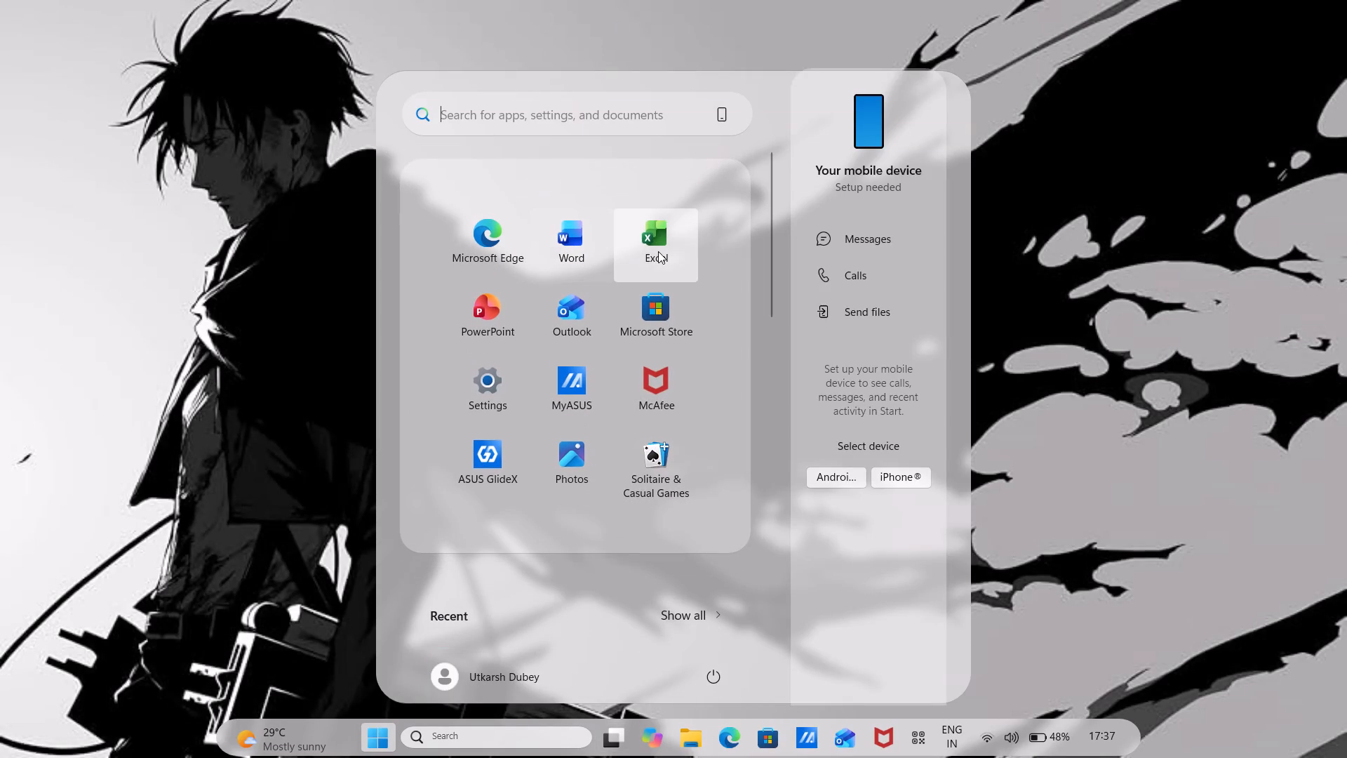
{"action": "left_click", "coordinate": [658, 251]}
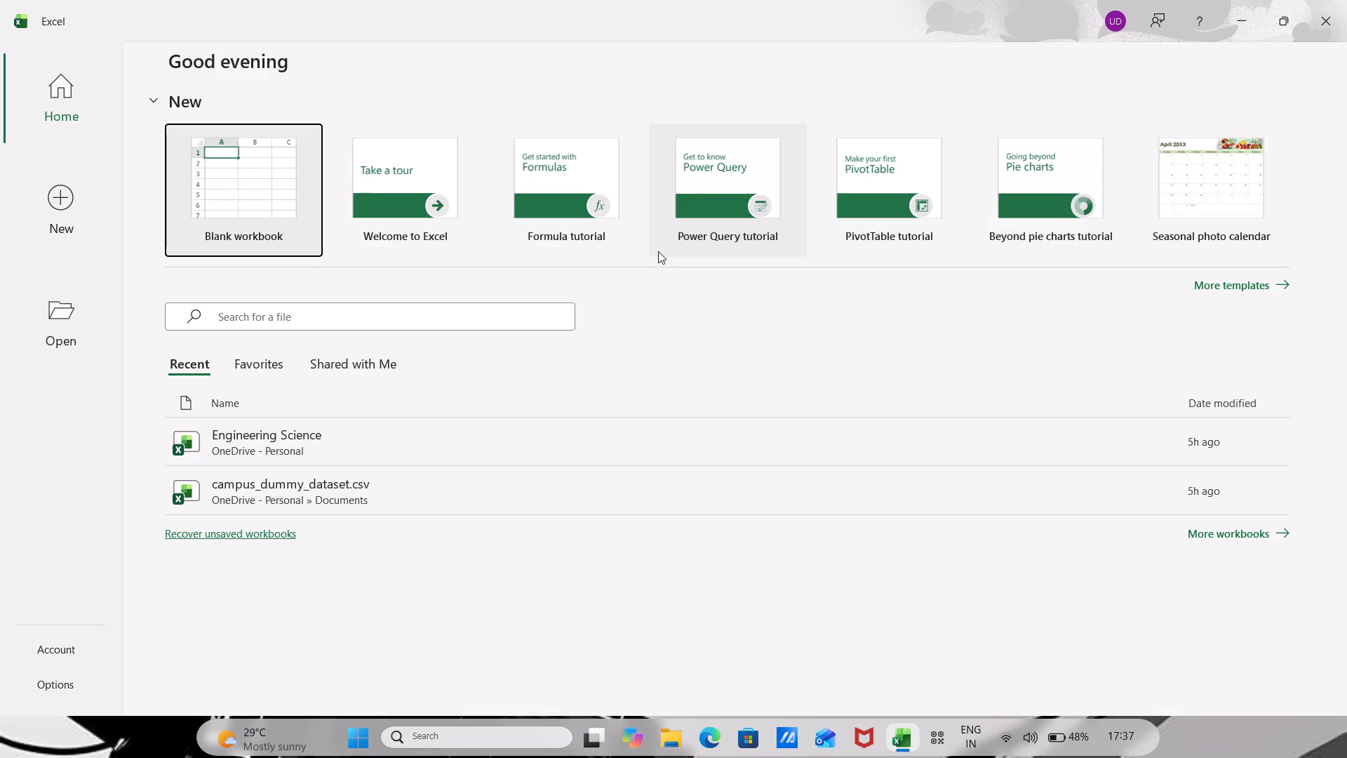
{"action": "left_click", "coordinate": [376, 446]}
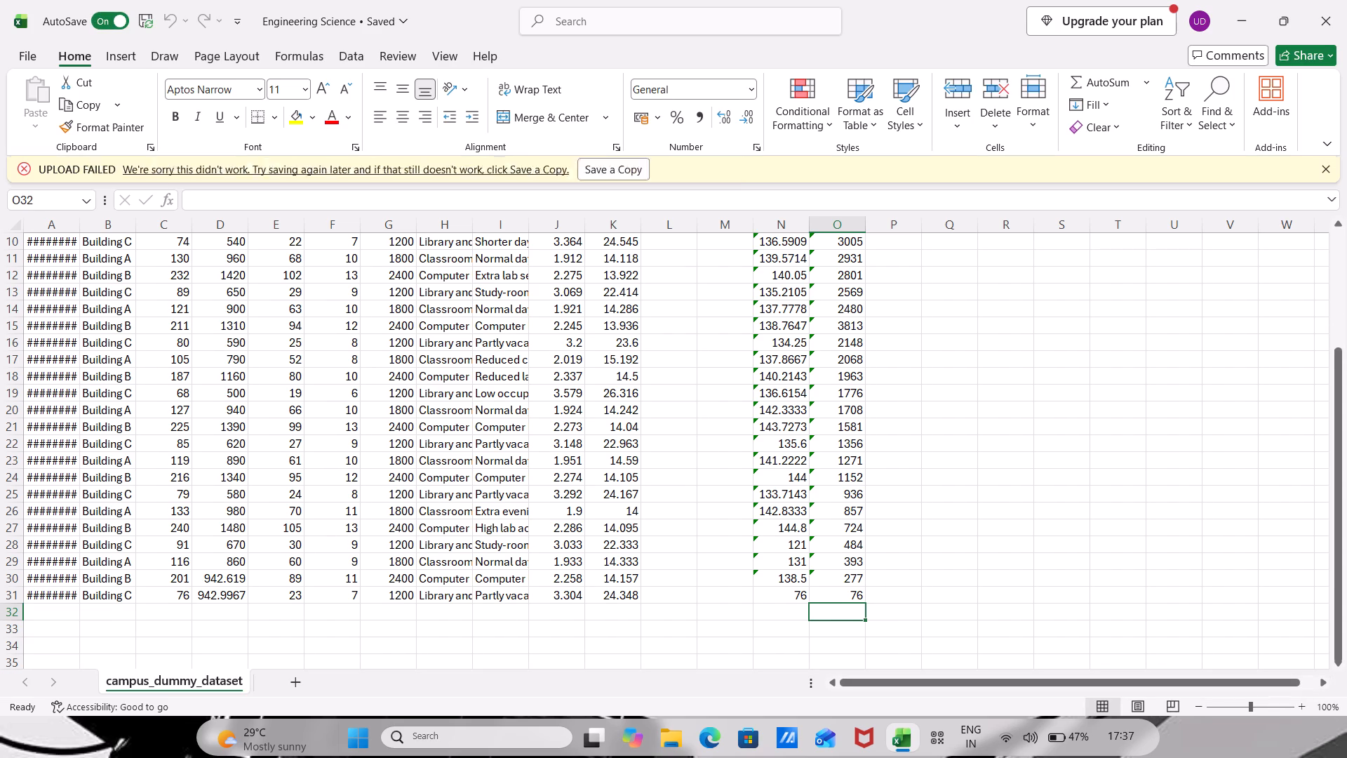
Add the column headers MIN, MAX and SD in cells P1, Q1 and R1, beside the sum column.
{"action": "scroll", "coordinate": [718, 347], "scroll_direction": "up", "scroll_amount": 4}
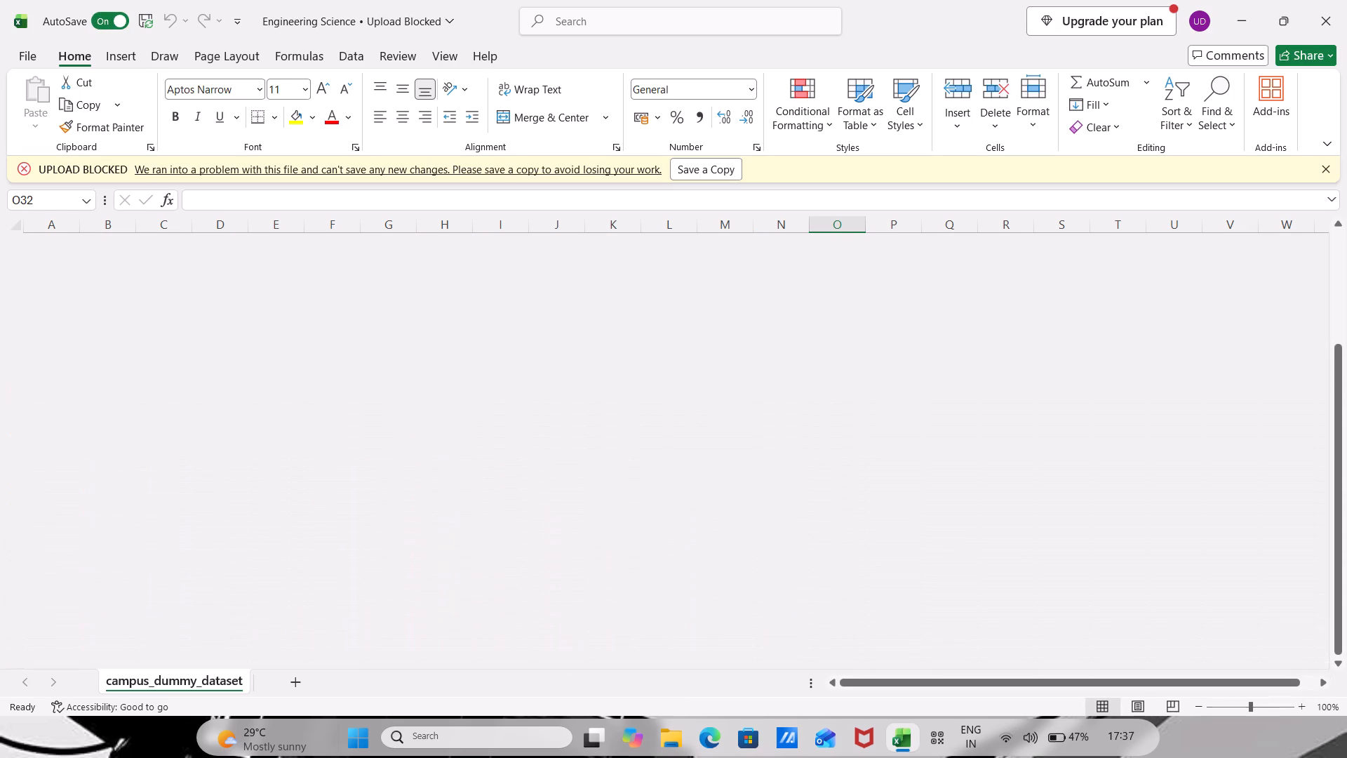
{"action": "scroll", "coordinate": [718, 347], "scroll_direction": "up", "scroll_amount": 4}
{"action": "scroll", "coordinate": [718, 347], "scroll_direction": "down", "scroll_amount": 11}
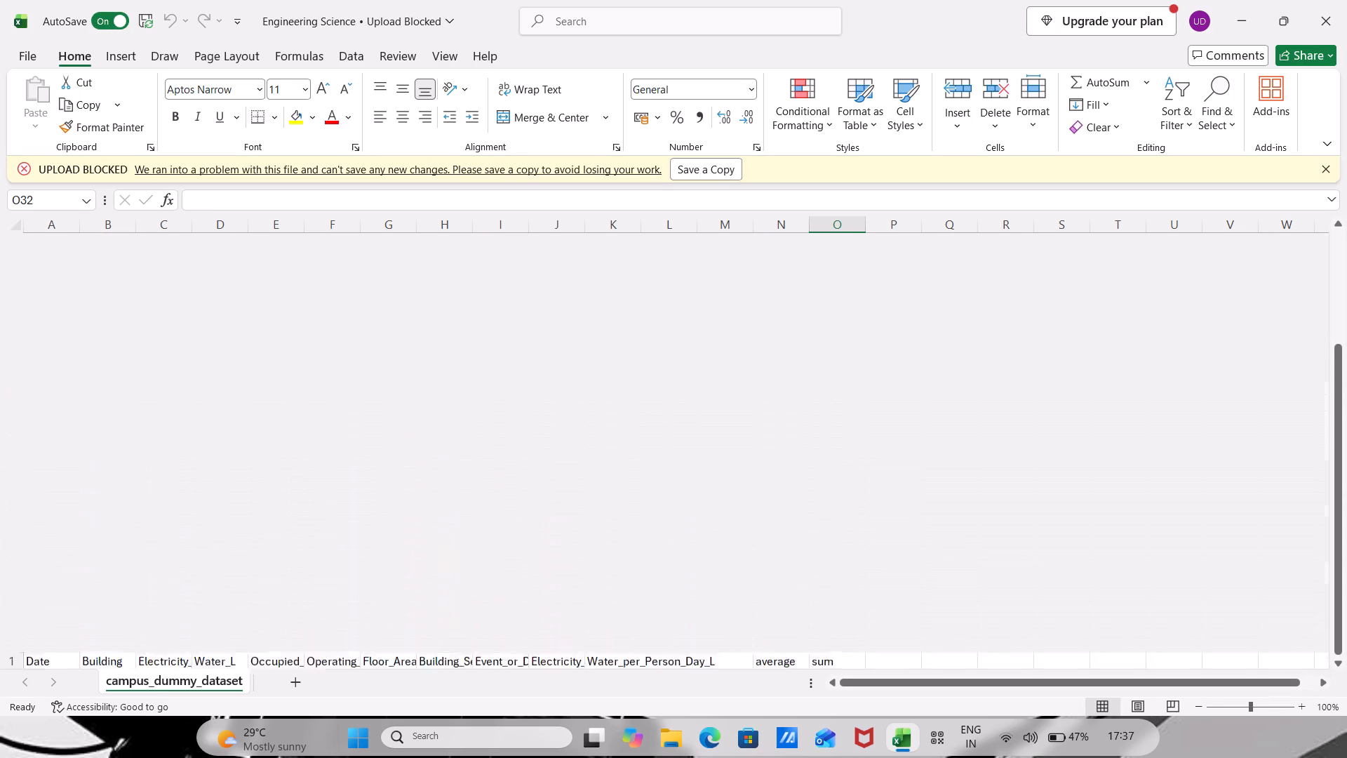
{"action": "scroll", "coordinate": [718, 347], "scroll_direction": "down", "scroll_amount": 2}
{"action": "scroll", "coordinate": [718, 347], "scroll_direction": "up", "scroll_amount": 3}
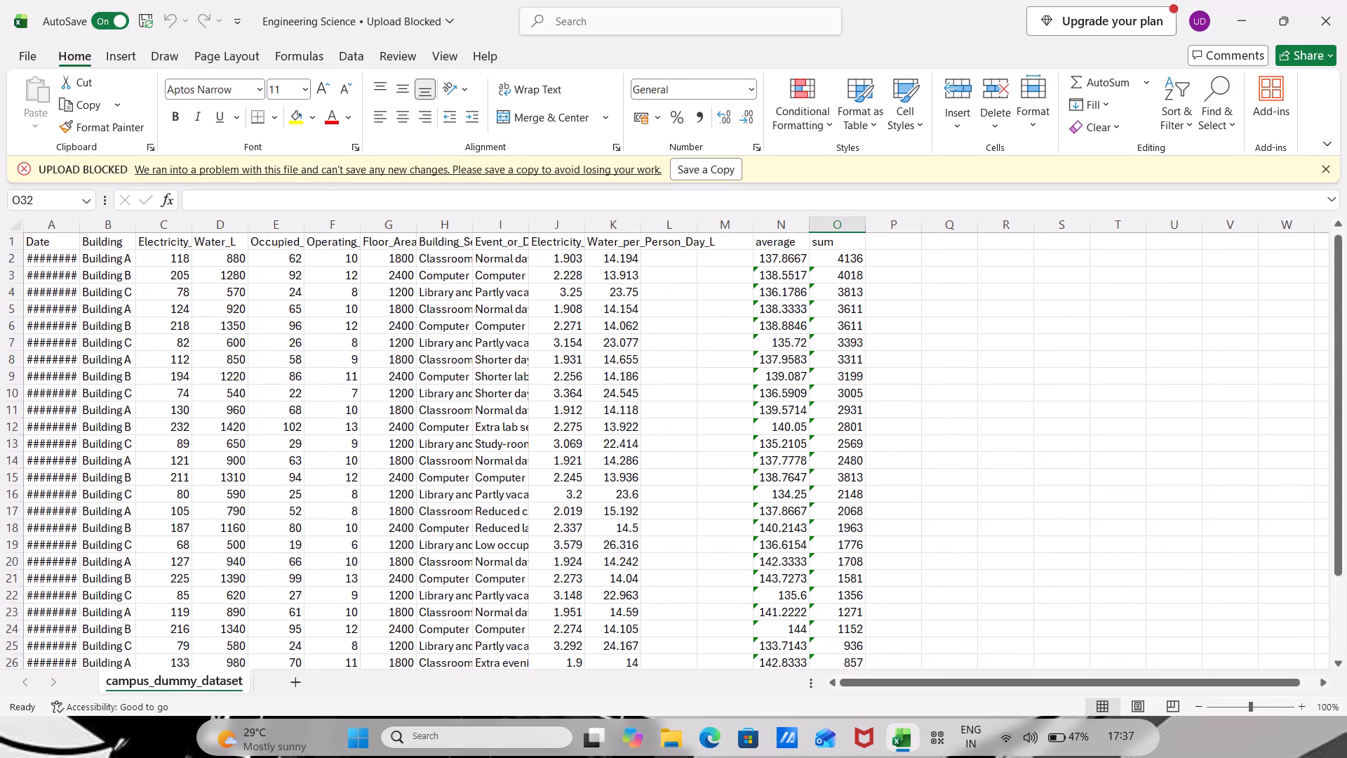
{"action": "left_click", "coordinate": [876, 244]}
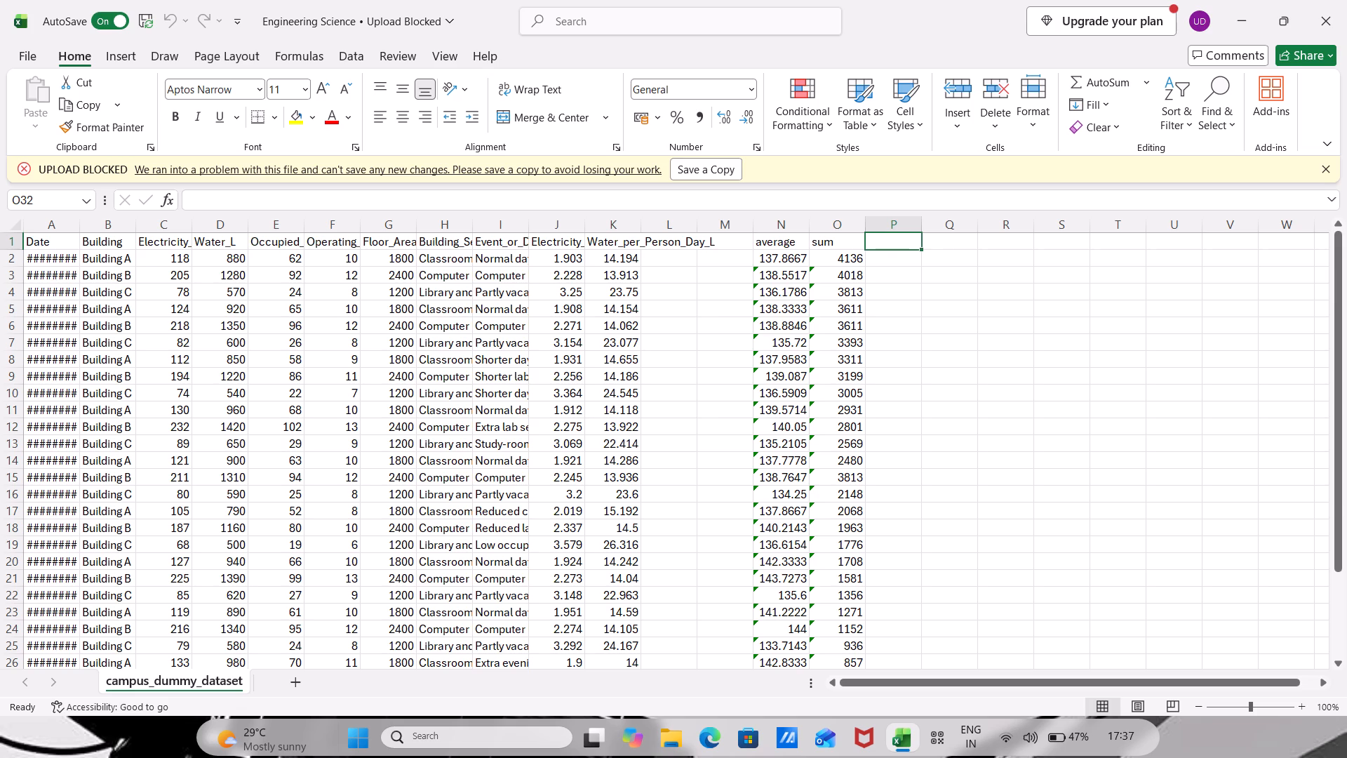
{"action": "type", "text": "mi"}
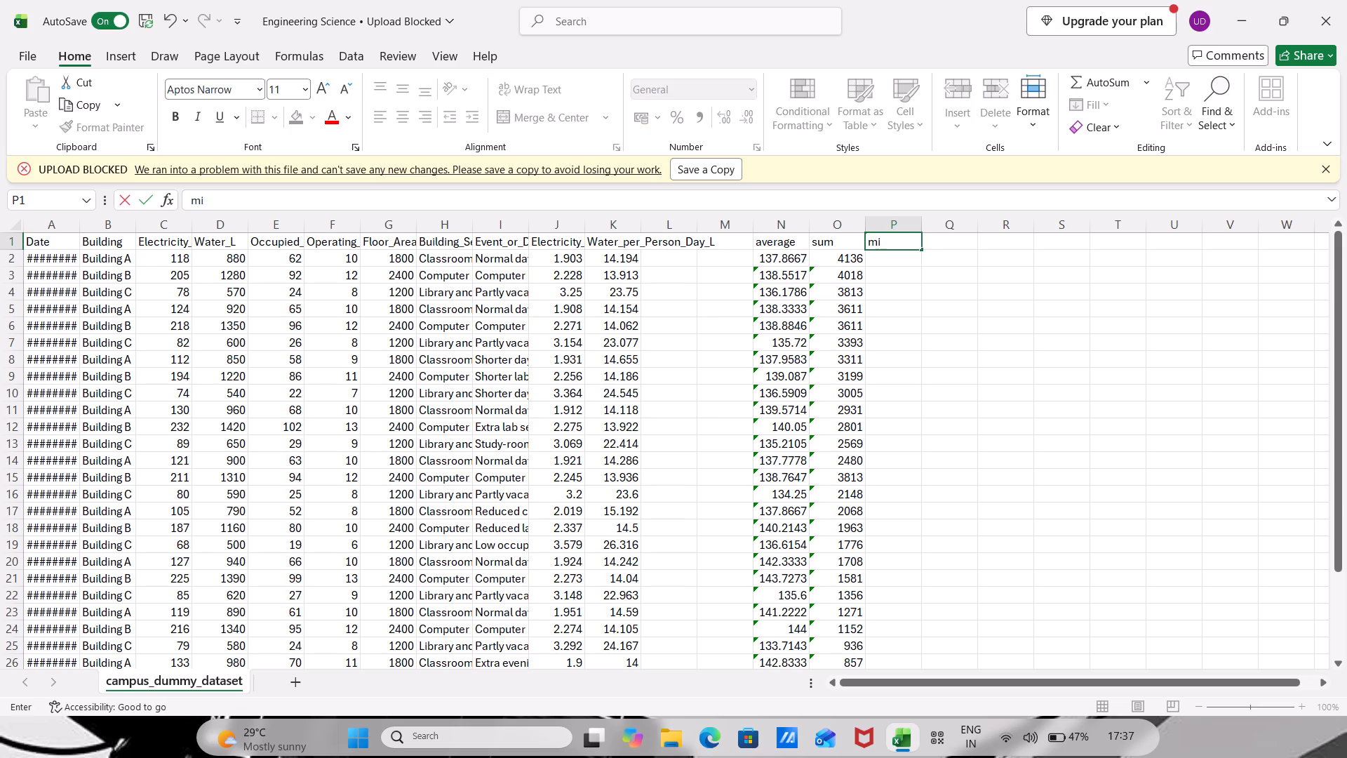
{"action": "key", "text": "n"}
{"action": "key", "text": "BackSpace"}
{"action": "key", "text": "BackSpace"}
{"action": "key", "text": "BackSpace"}
{"action": "type", "text": "MIN"}
{"action": "key", "text": "Right"}
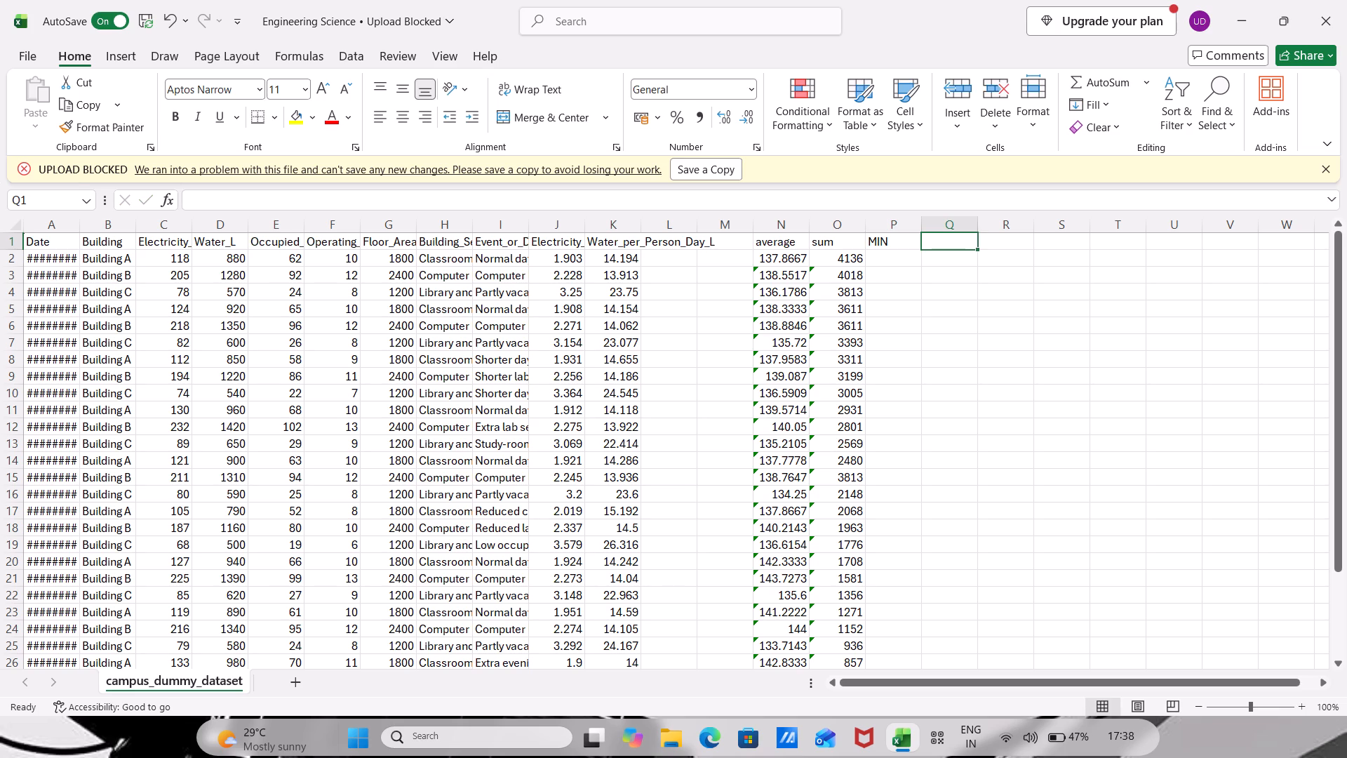
{"action": "type", "text": "MA"}
{"action": "key", "text": "x"}
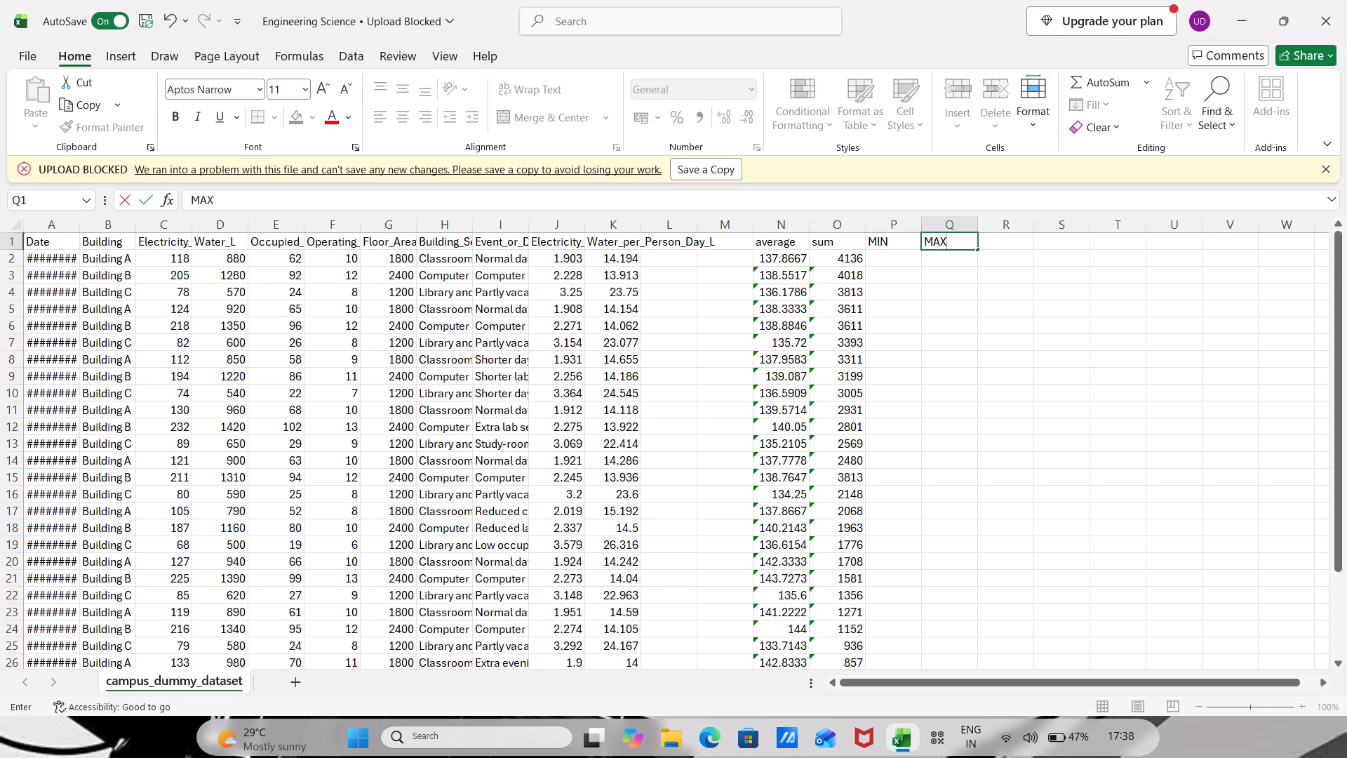
{"action": "key", "text": "Right"}
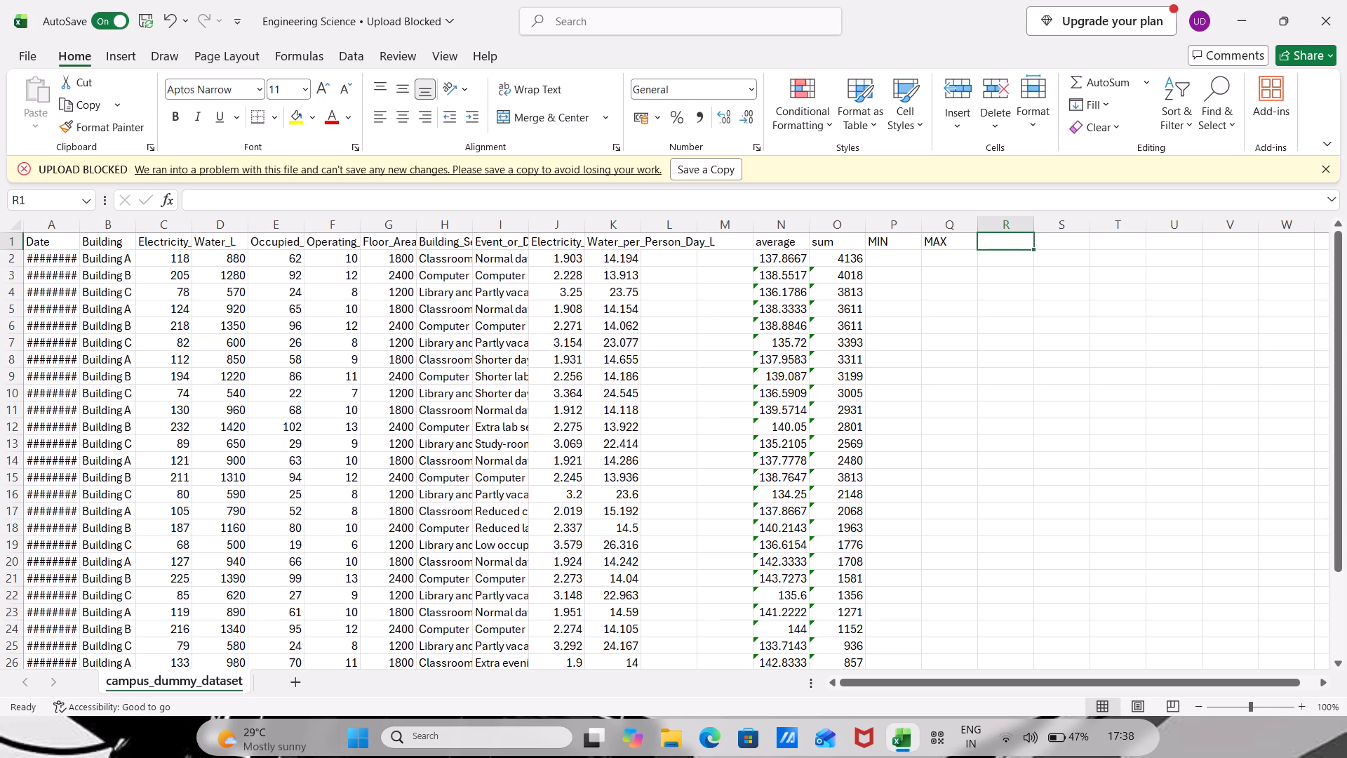
{"action": "key", "text": "s"}
{"action": "key", "text": "d"}
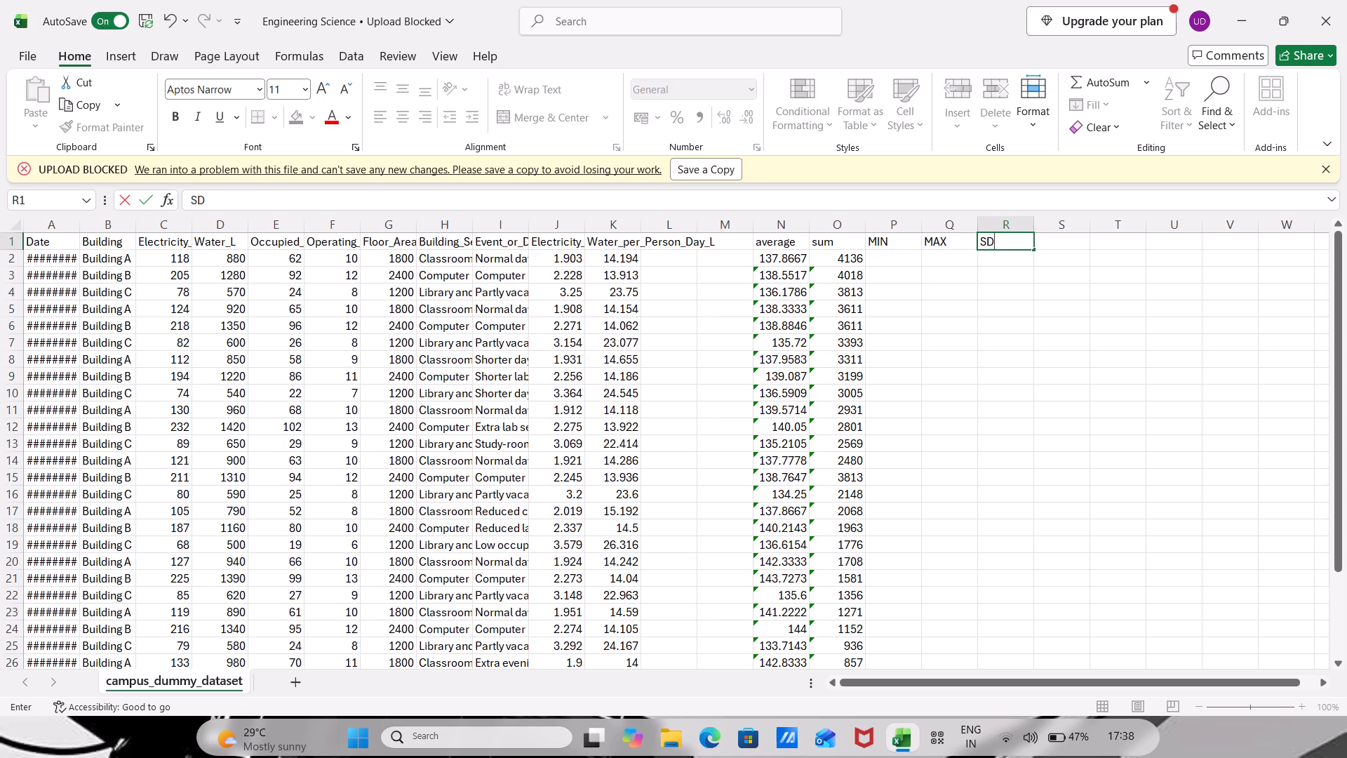
Enter the formula =min(c2:c31) in cell P2 under the MIN header.
{"action": "left_click", "coordinate": [886, 258]}
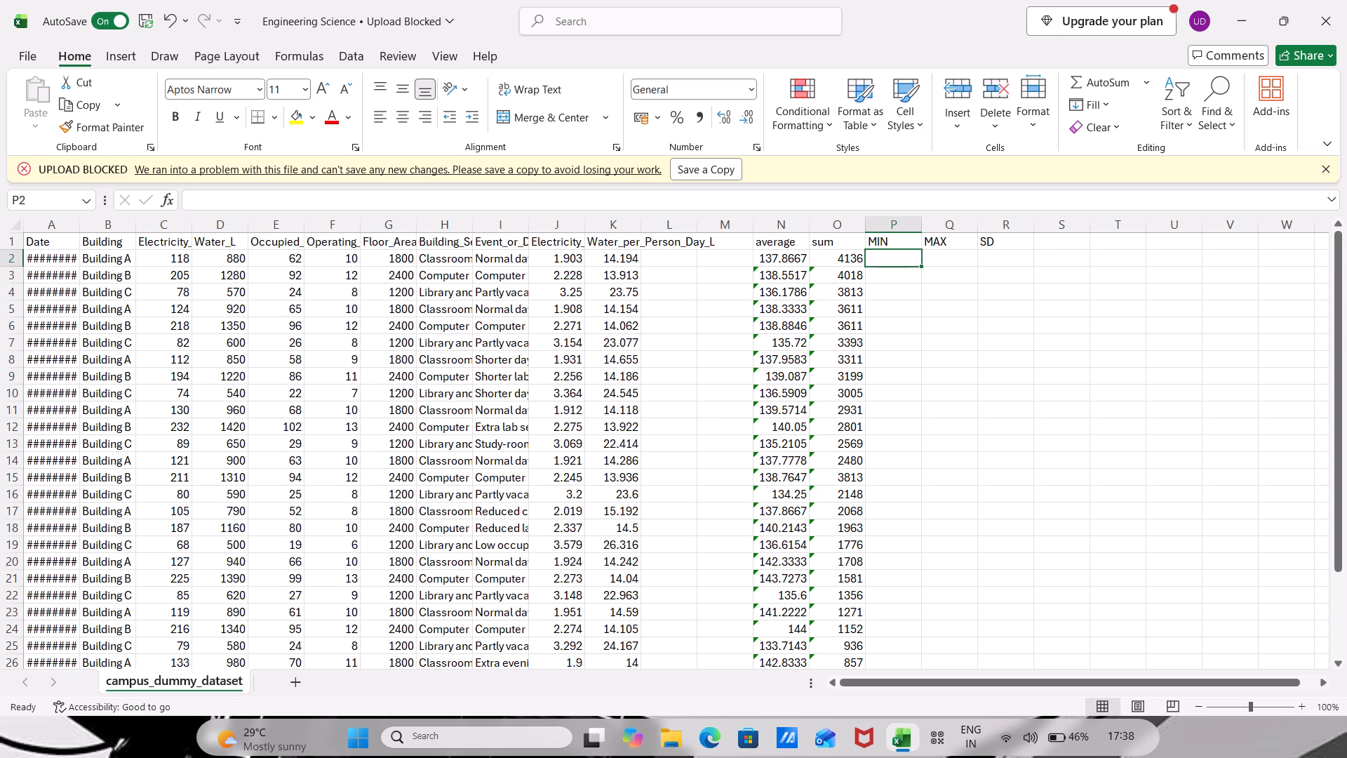
{"action": "key", "text": "equal"}
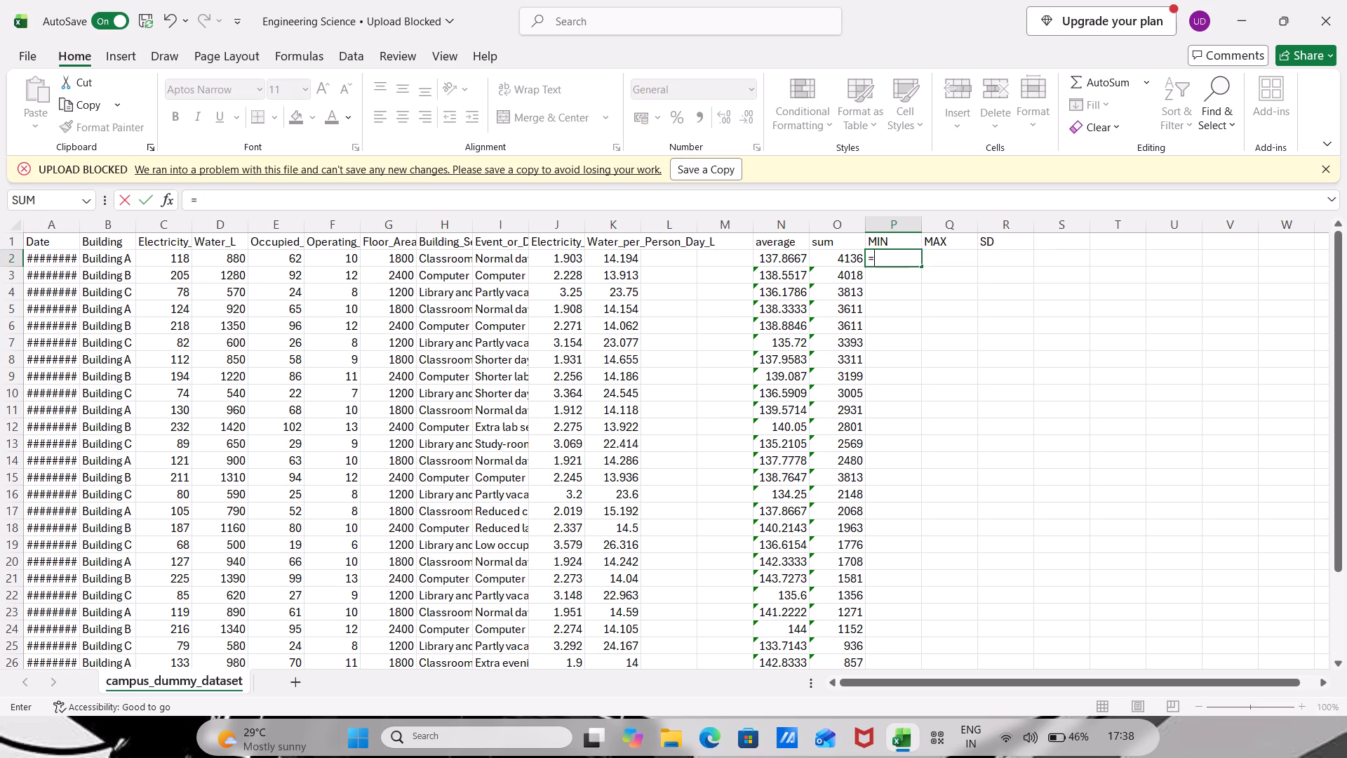
{"action": "type", "text": "min"}
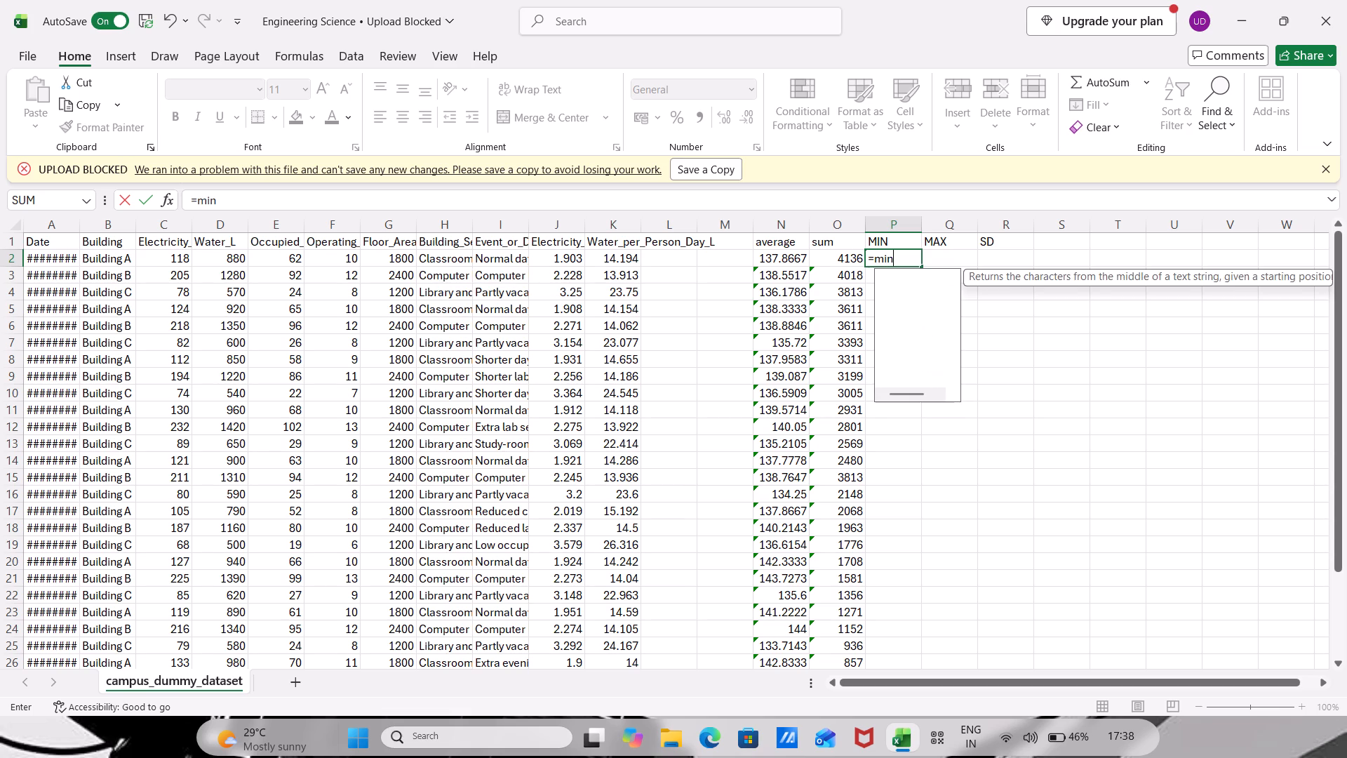
{"action": "key", "text": "shift+parenleft"}
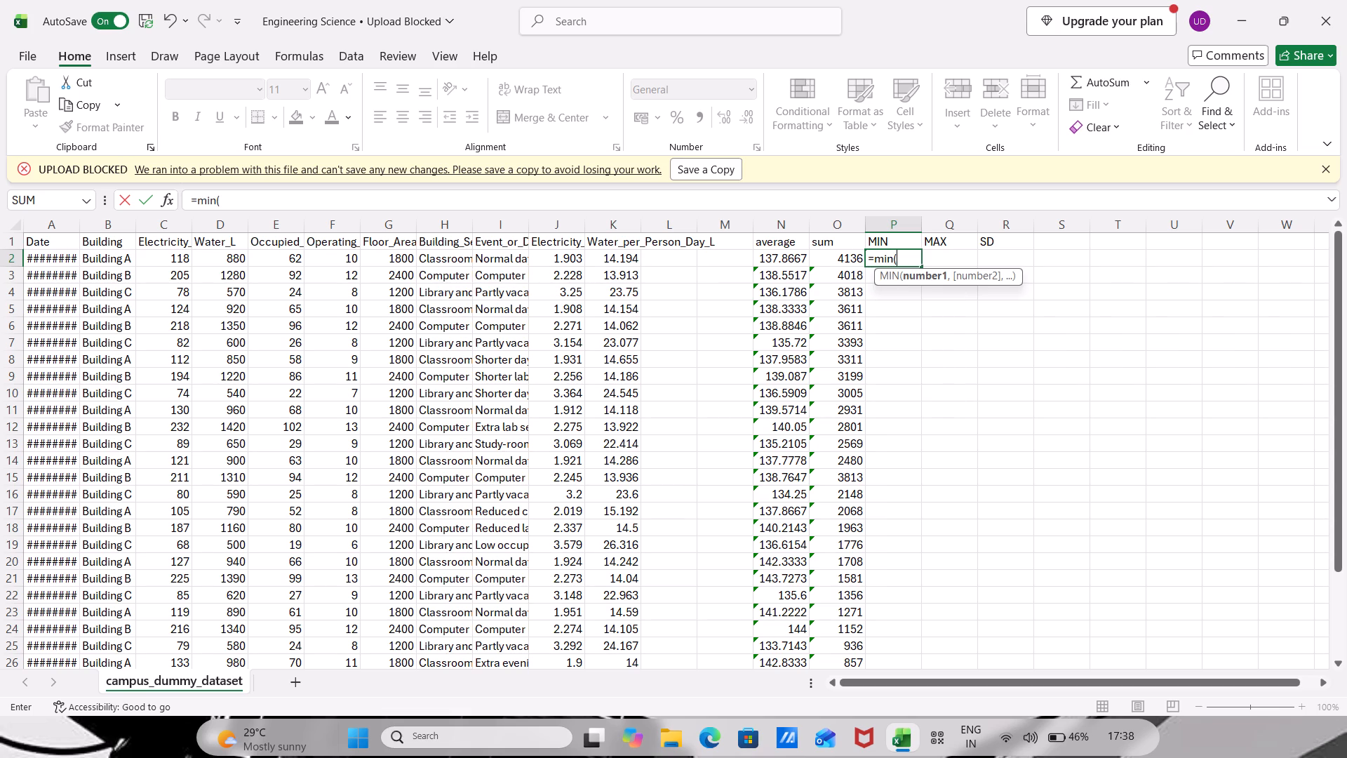
{"action": "type", "text": "c2"}
{"action": "key", "text": "shift+colon"}
{"action": "type", "text": "c31"}
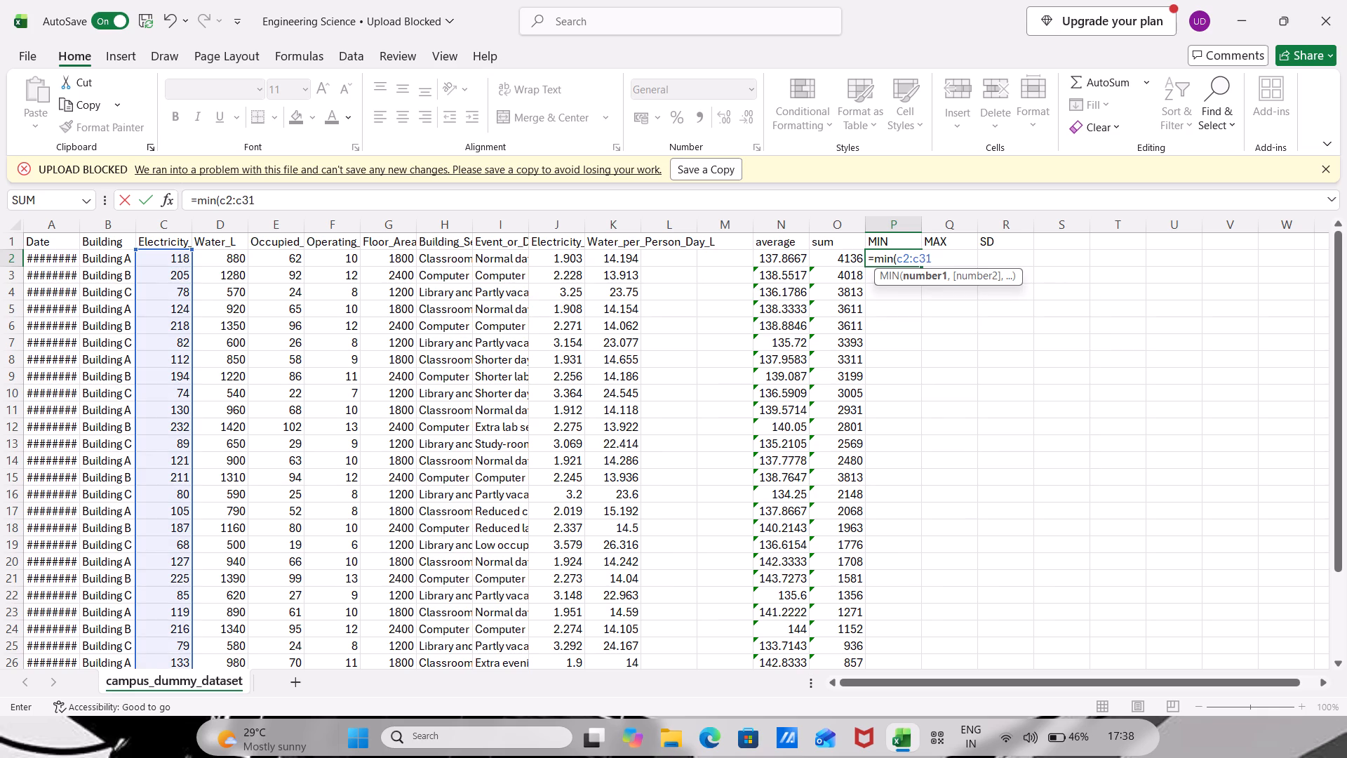
{"action": "key", "text": "shift+parenright"}
{"action": "key", "text": "Return"}
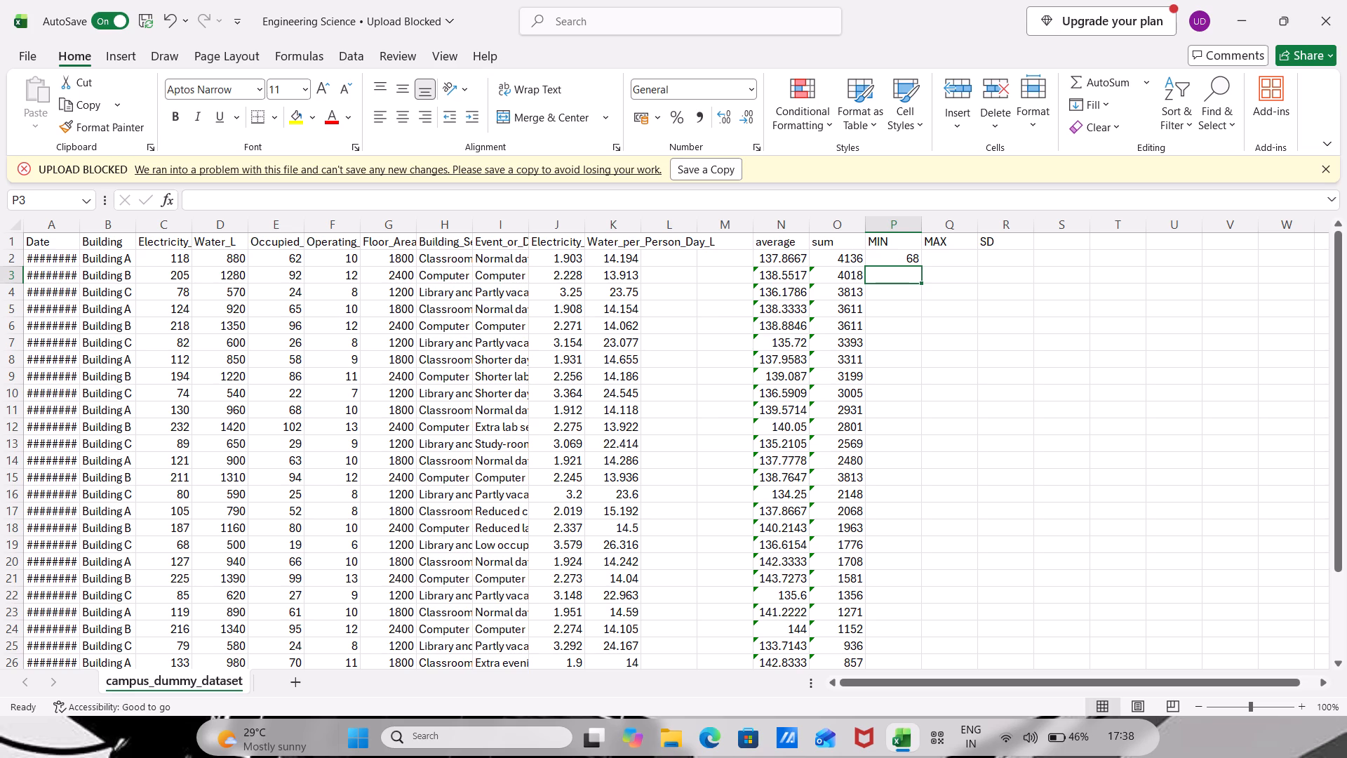
Enter the formula =min(c3:c31) in cell P3 of the MIN column.
{"action": "key", "text": "equal"}
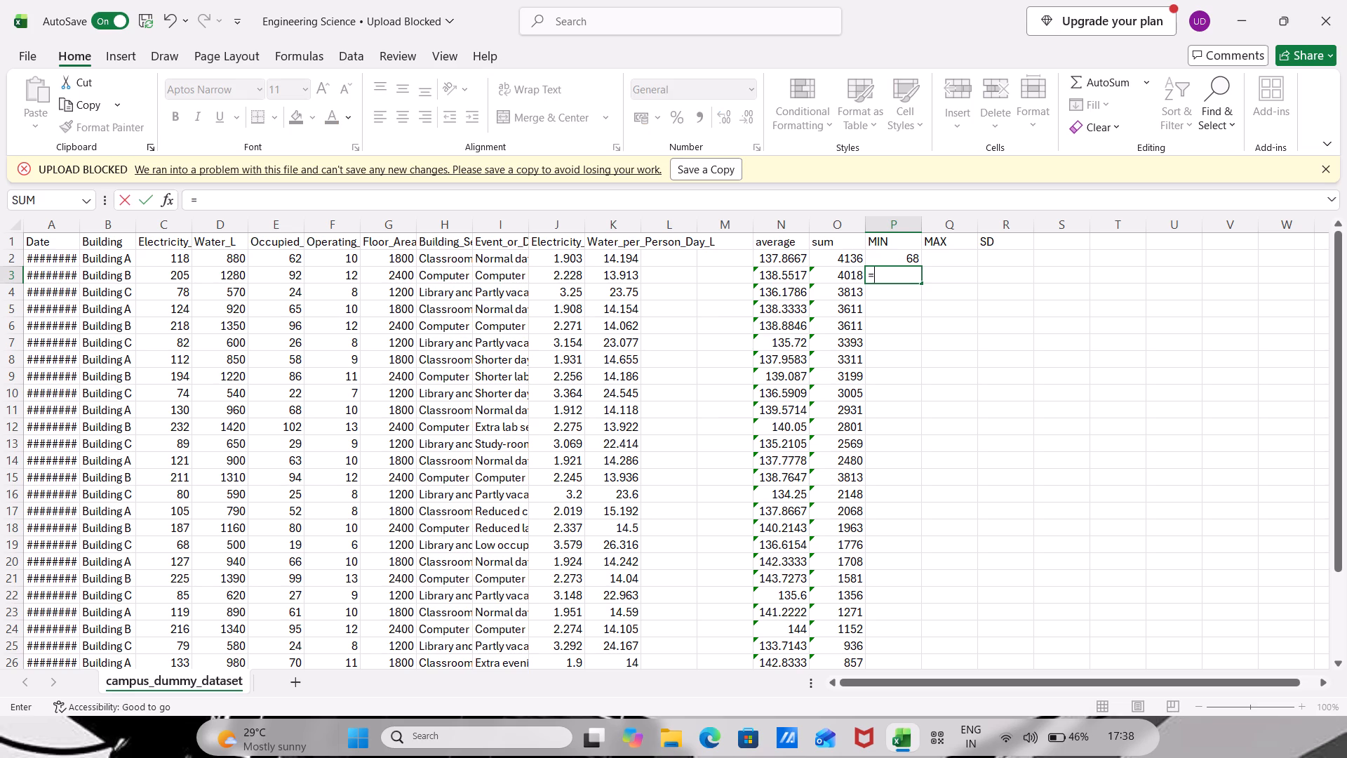
{"action": "type", "text": "mi"}
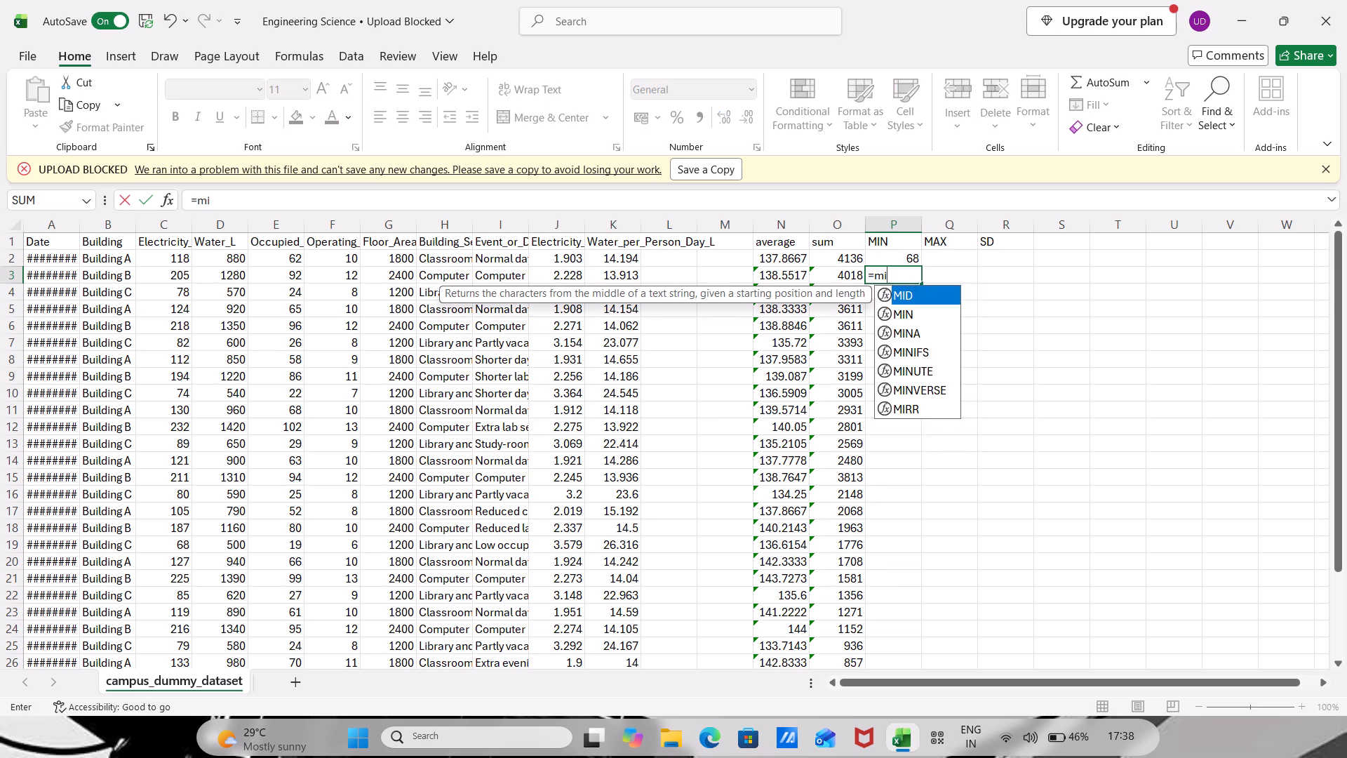
{"action": "key", "text": "n"}
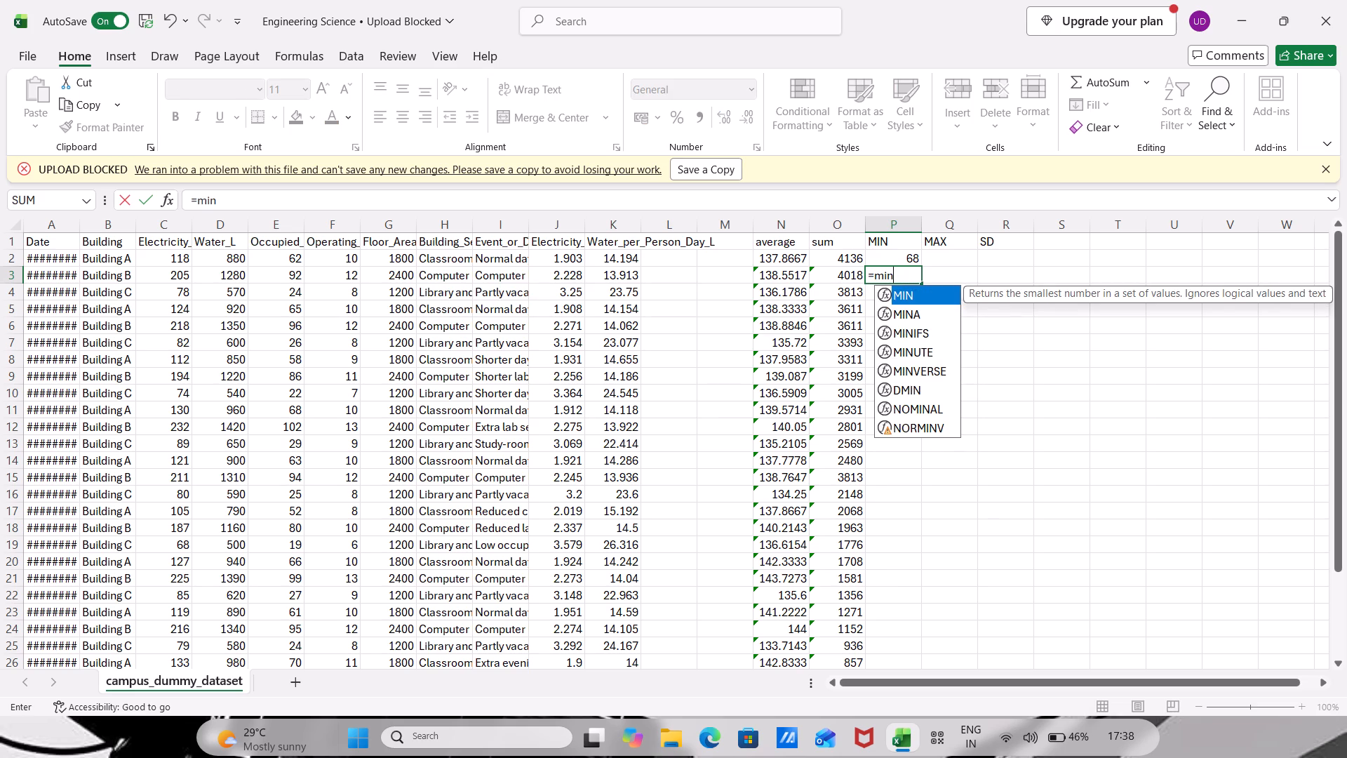
{"action": "key", "text": "shift+parenleft"}
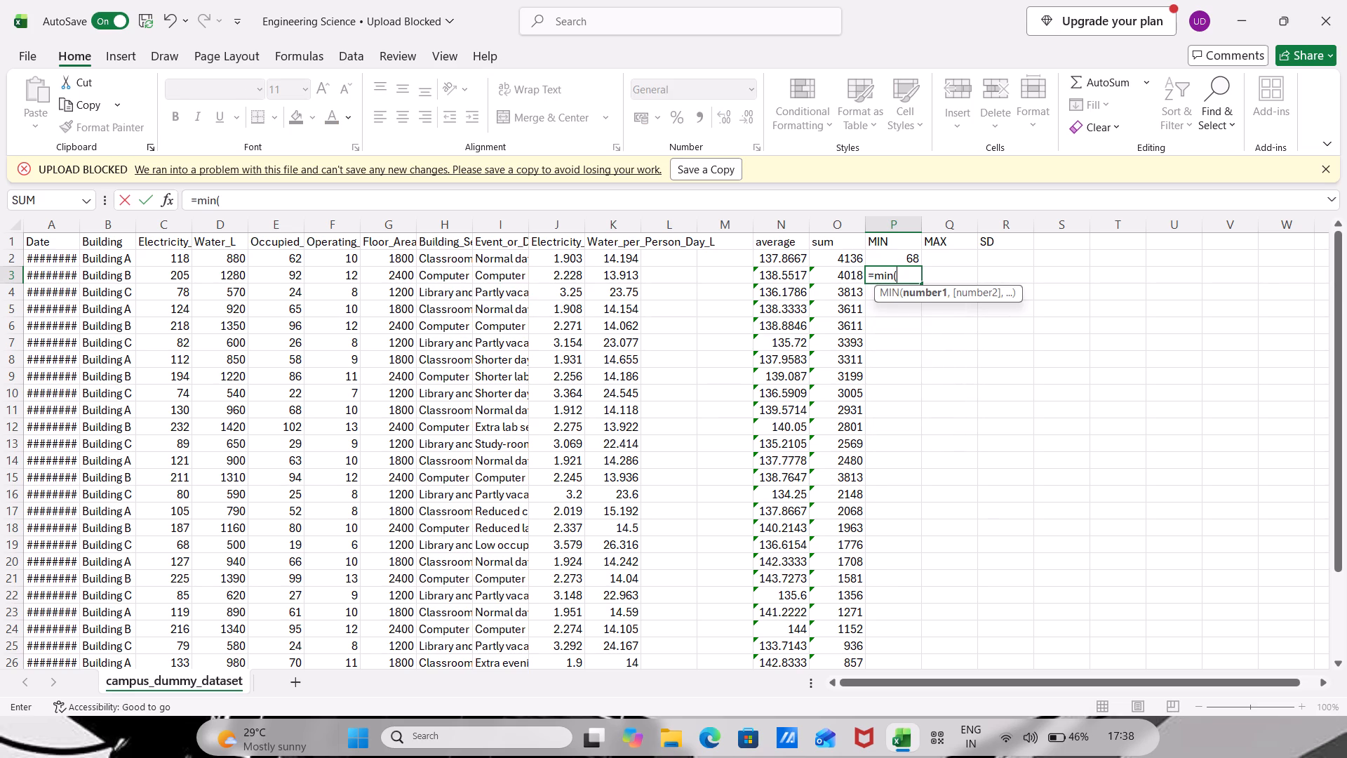
{"action": "key", "text": "c"}
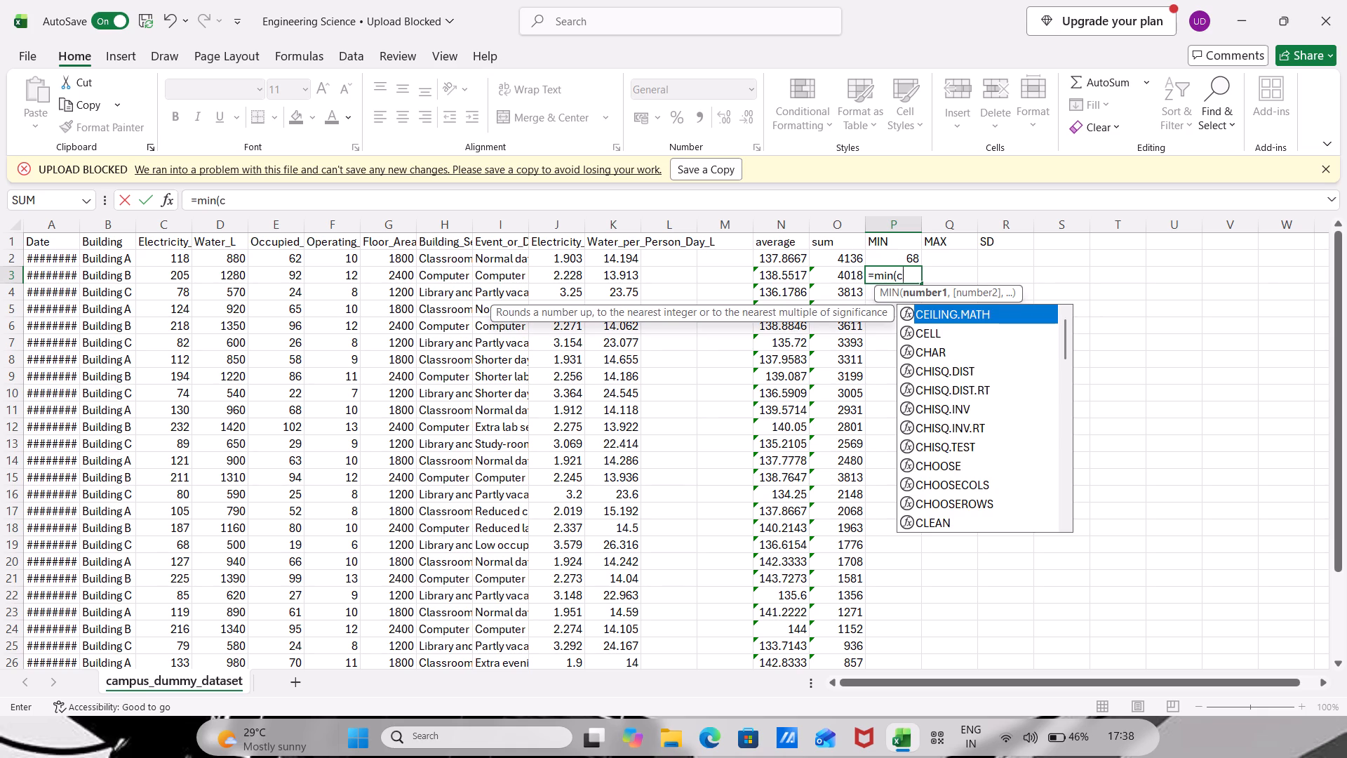
{"action": "key", "text": "3"}
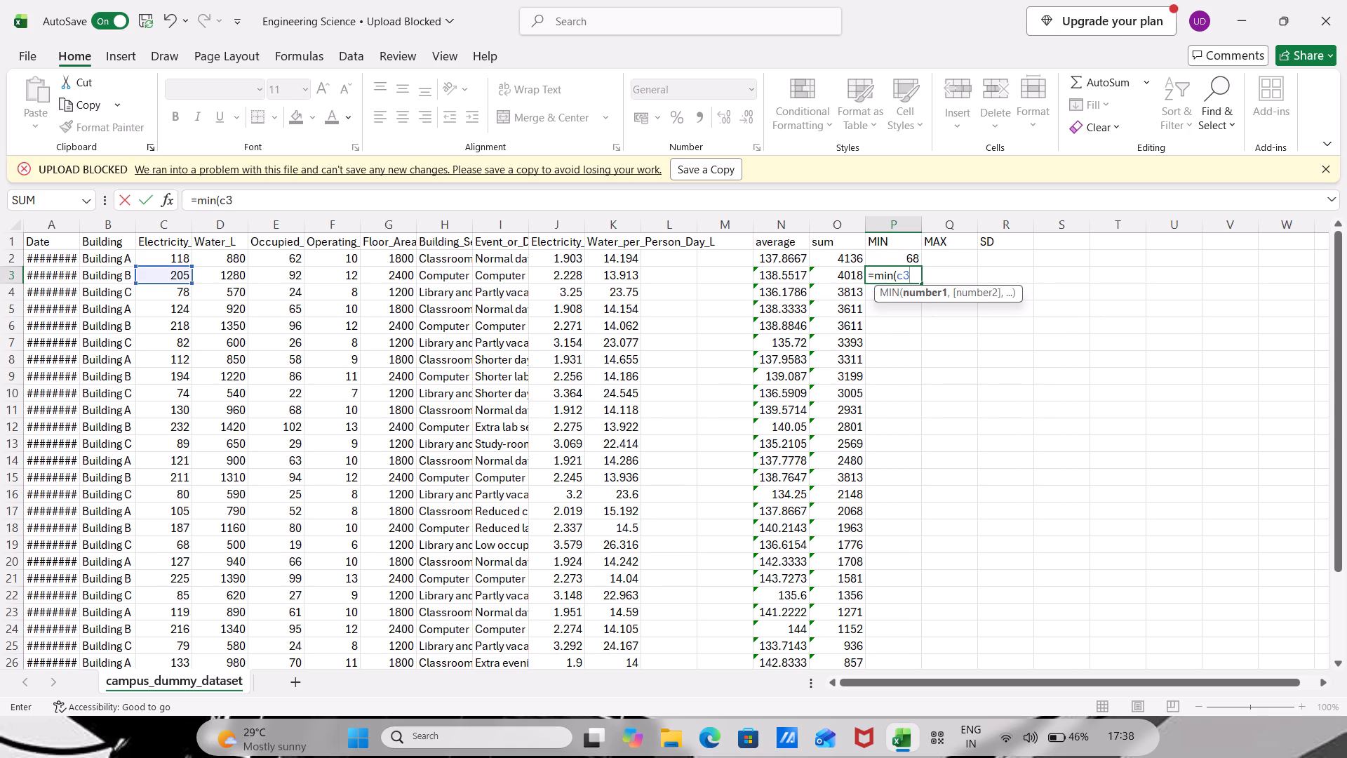
{"action": "key", "text": "shift+colon"}
{"action": "type", "text": "c31"}
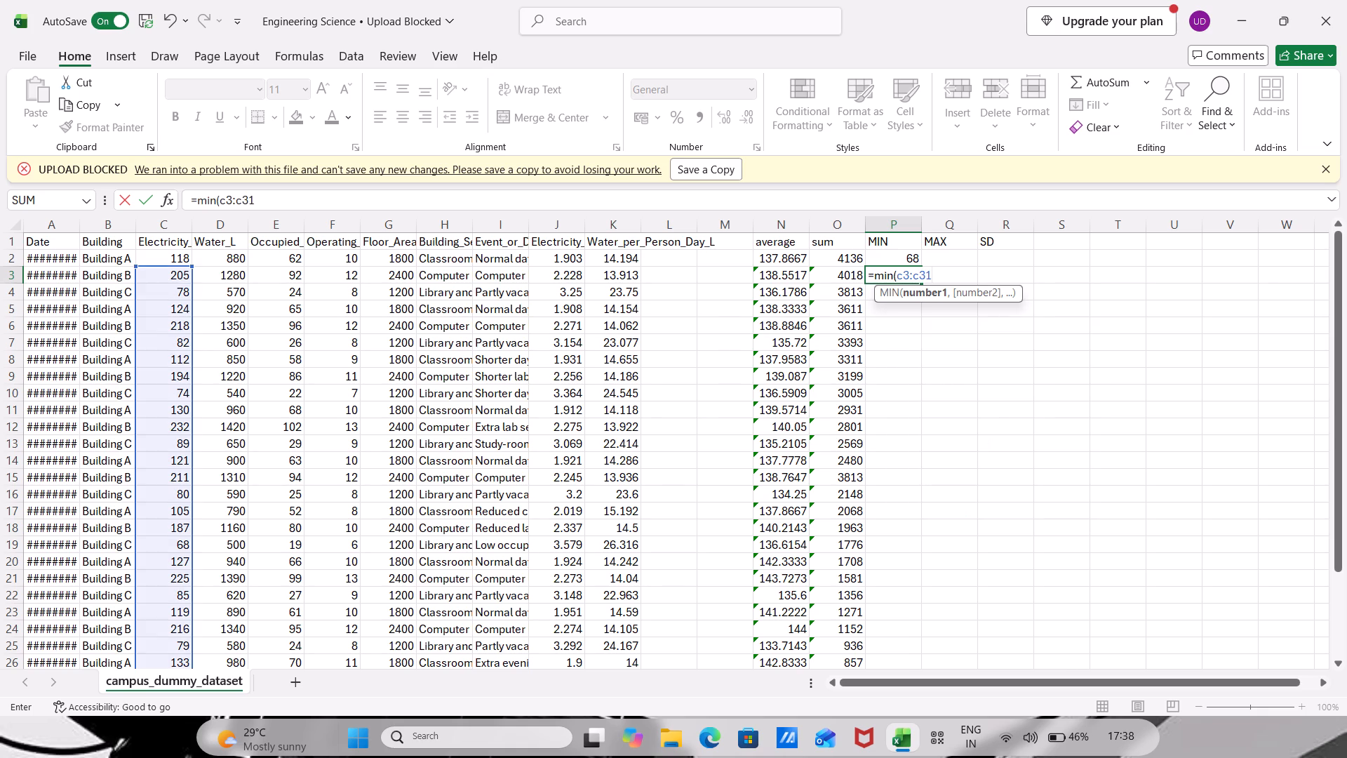
{"action": "key", "text": "shift+parenright"}
{"action": "key", "text": "Return"}
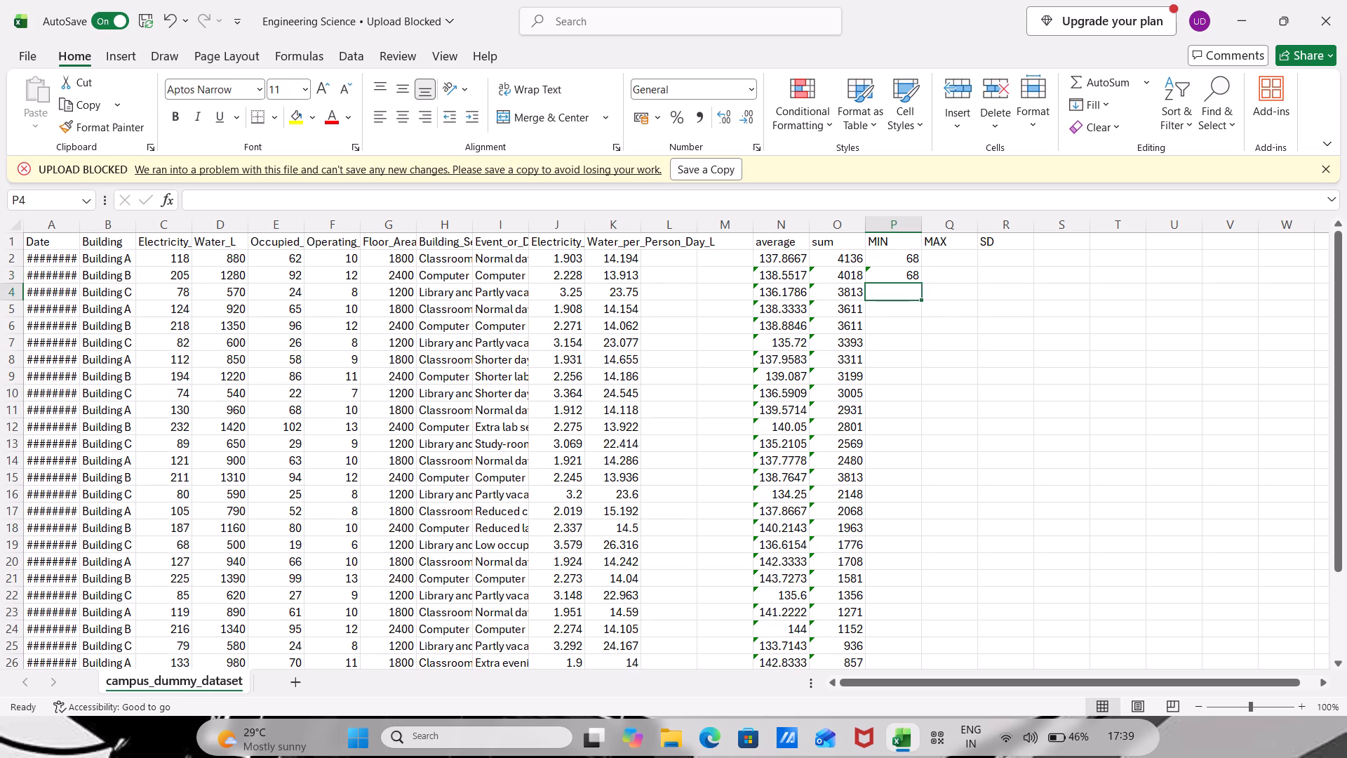
Enter the formula =min(c4:c31) in cell P4 of the MIN column.
{"action": "key", "text": "equal"}
{"action": "type", "text": "min"}
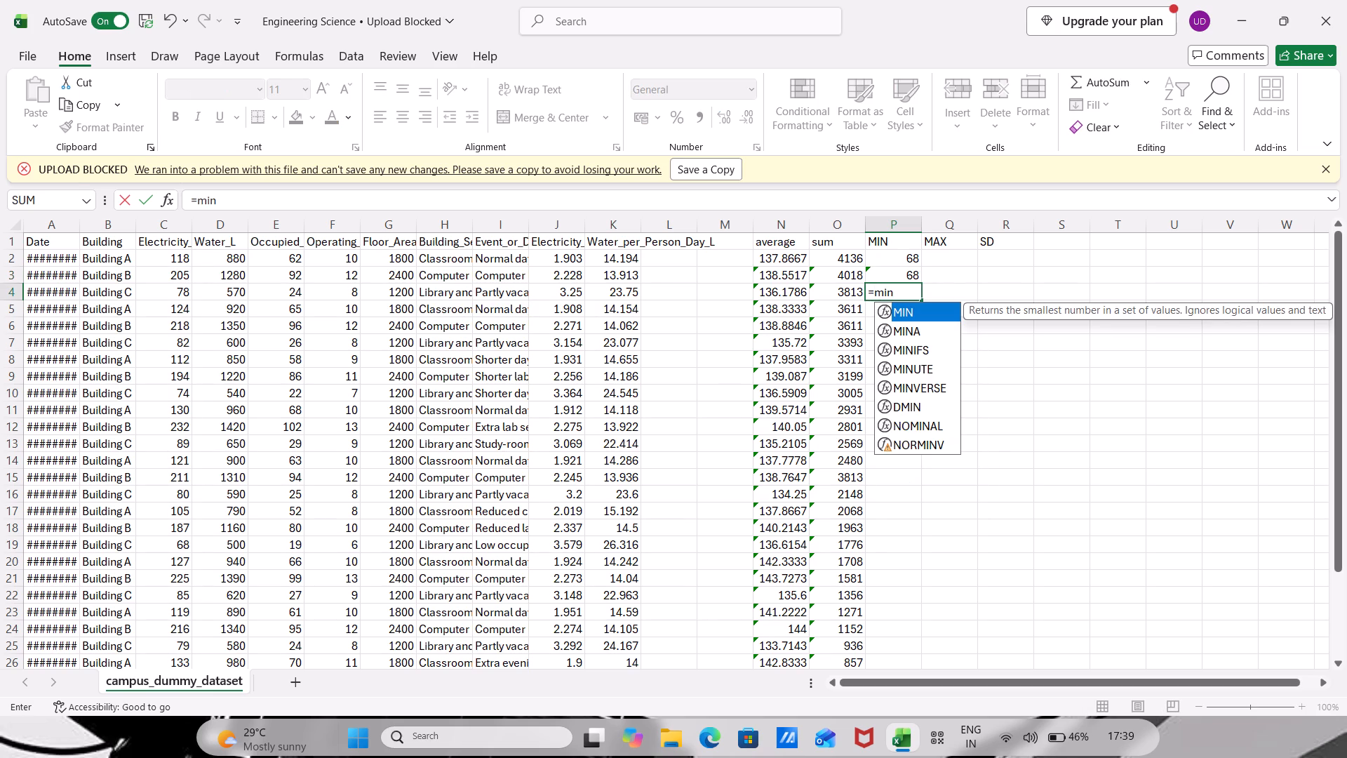
{"action": "key", "text": "shift+parenleft"}
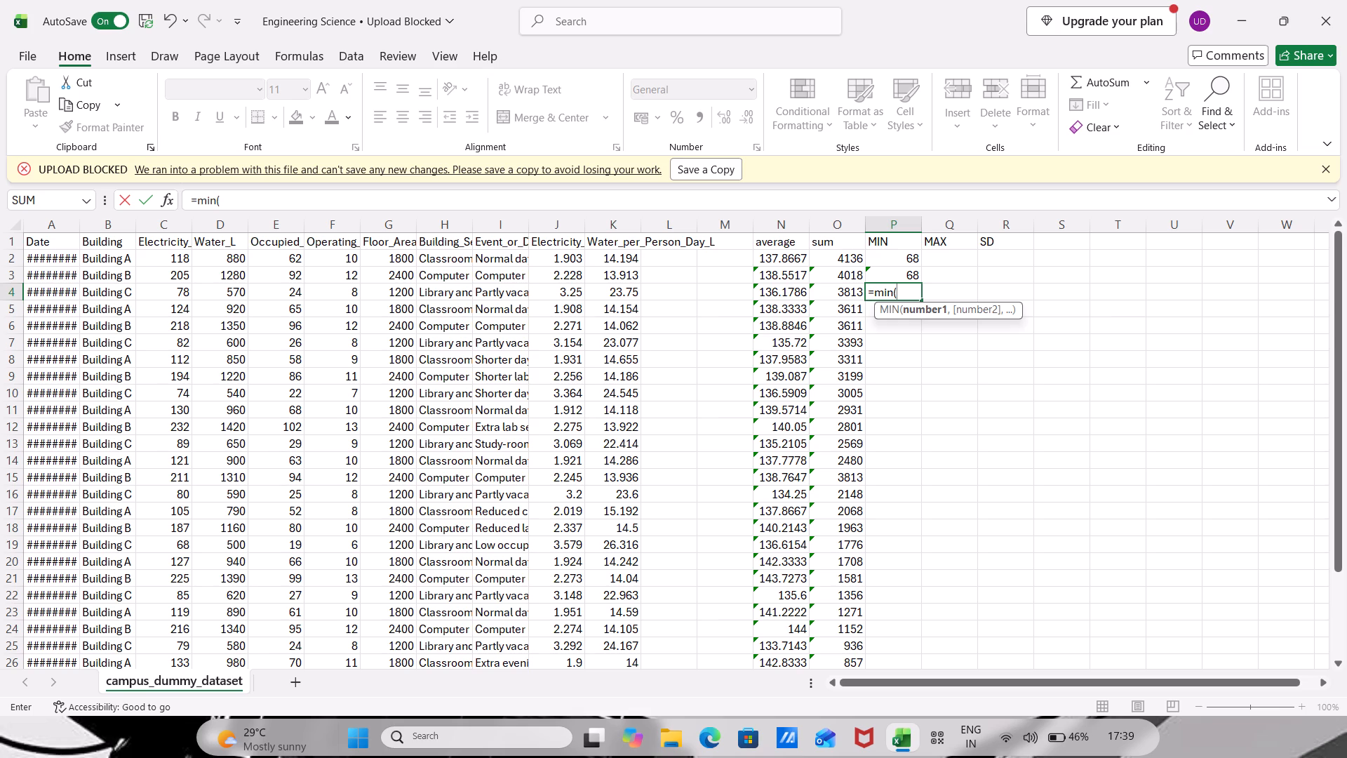
{"action": "key", "text": "c"}
{"action": "key", "text": "4"}
{"action": "key", "text": "shift+colon"}
{"action": "type", "text": "c31"}
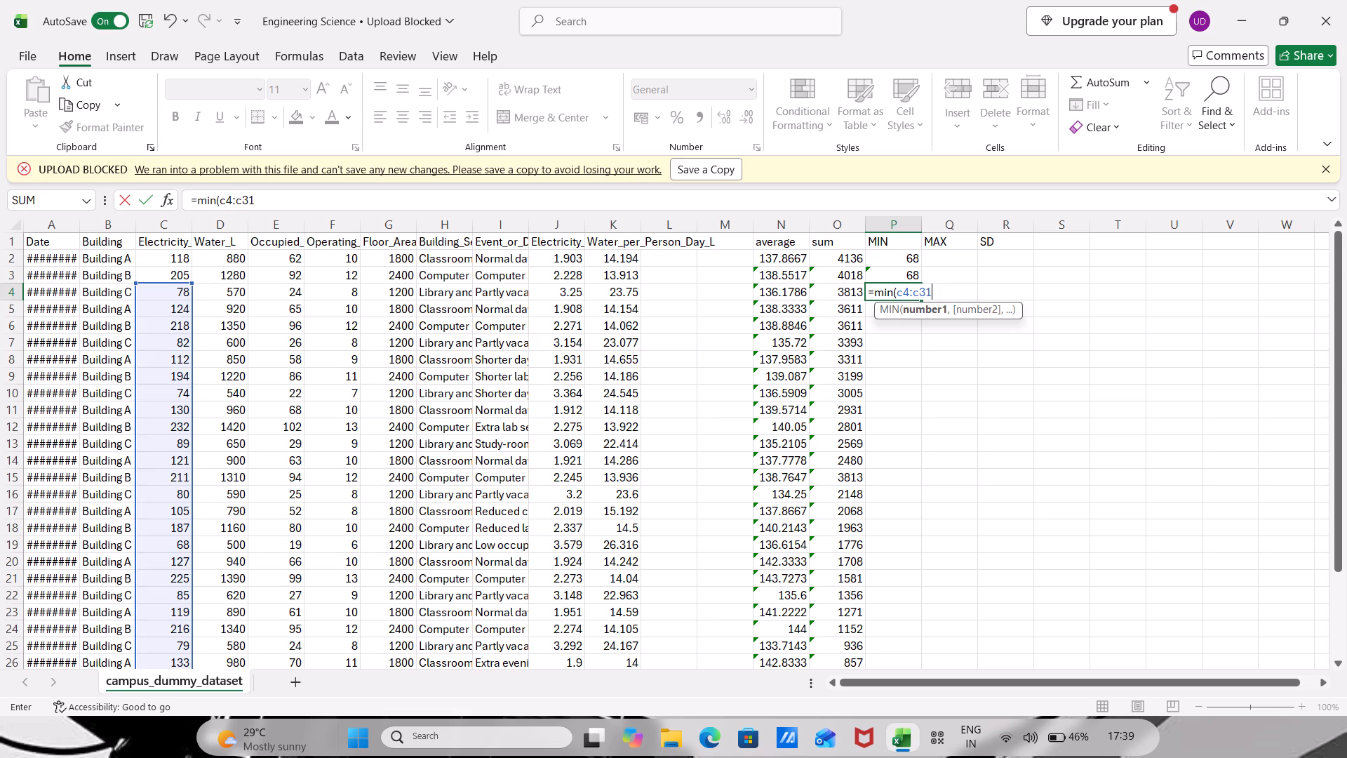
{"action": "key", "text": "shift+parenright"}
{"action": "key", "text": "Return"}
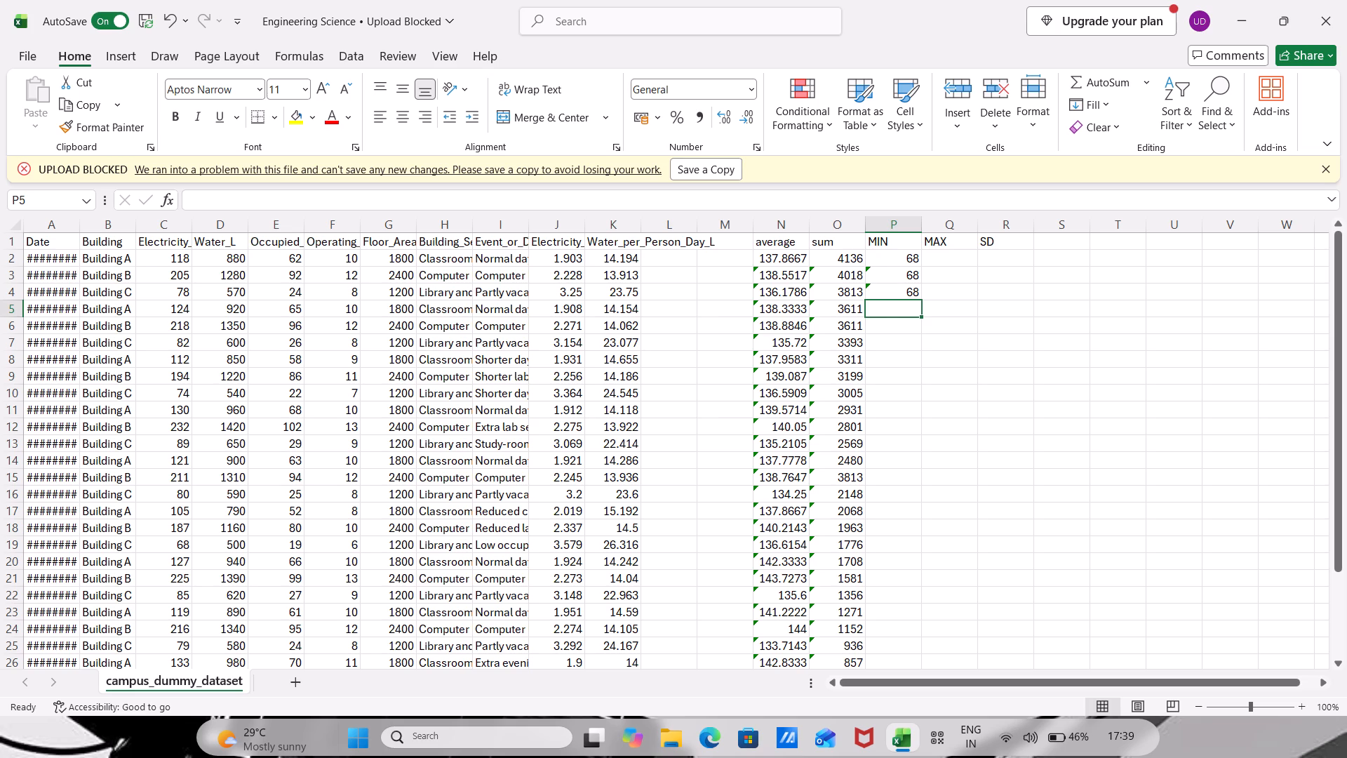
Enter the formula =min(c5:c31) in cell P5 of the MIN column.
{"action": "key", "text": "m"}
{"action": "key", "text": "i"}
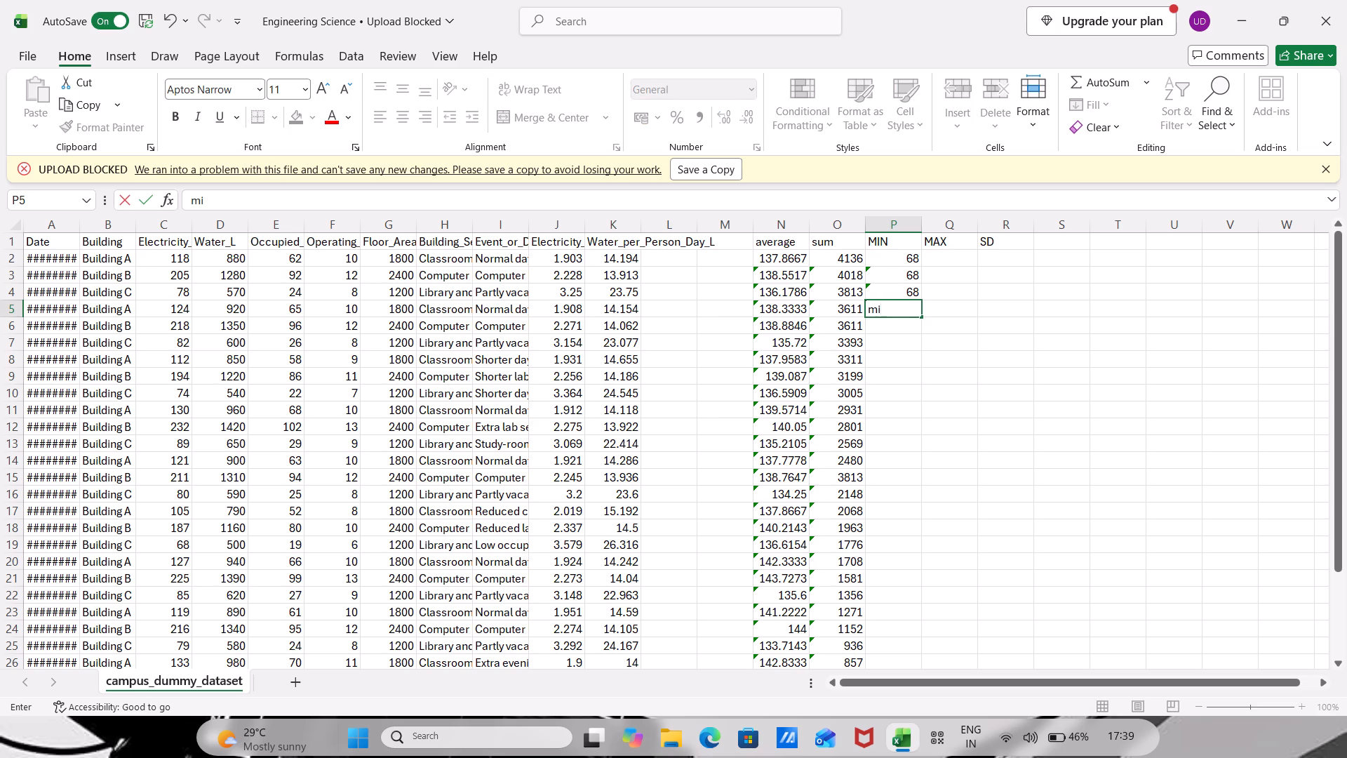
{"action": "key", "text": "BackSpace"}
{"action": "key", "text": "BackSpace"}
{"action": "key", "text": "equal"}
{"action": "type", "text": "min"}
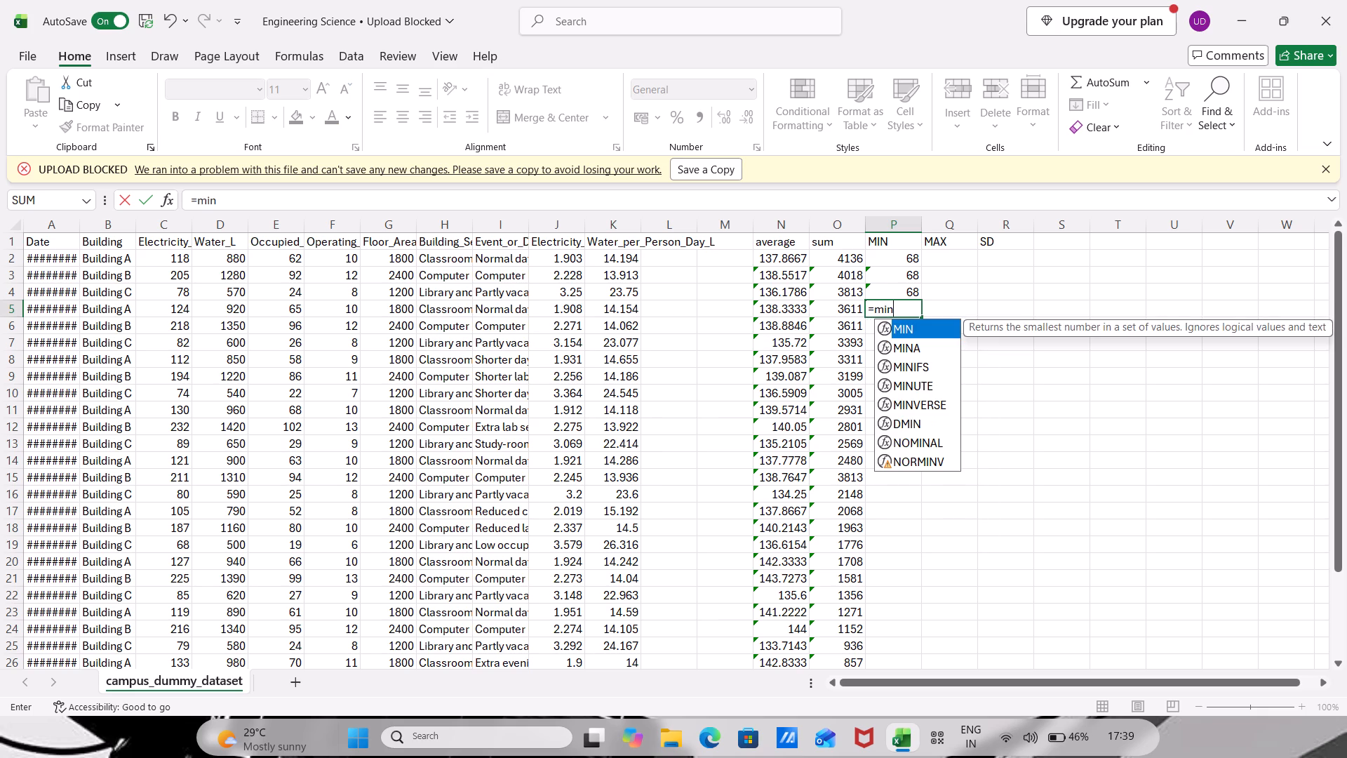
{"action": "key", "text": "shift+parenleft"}
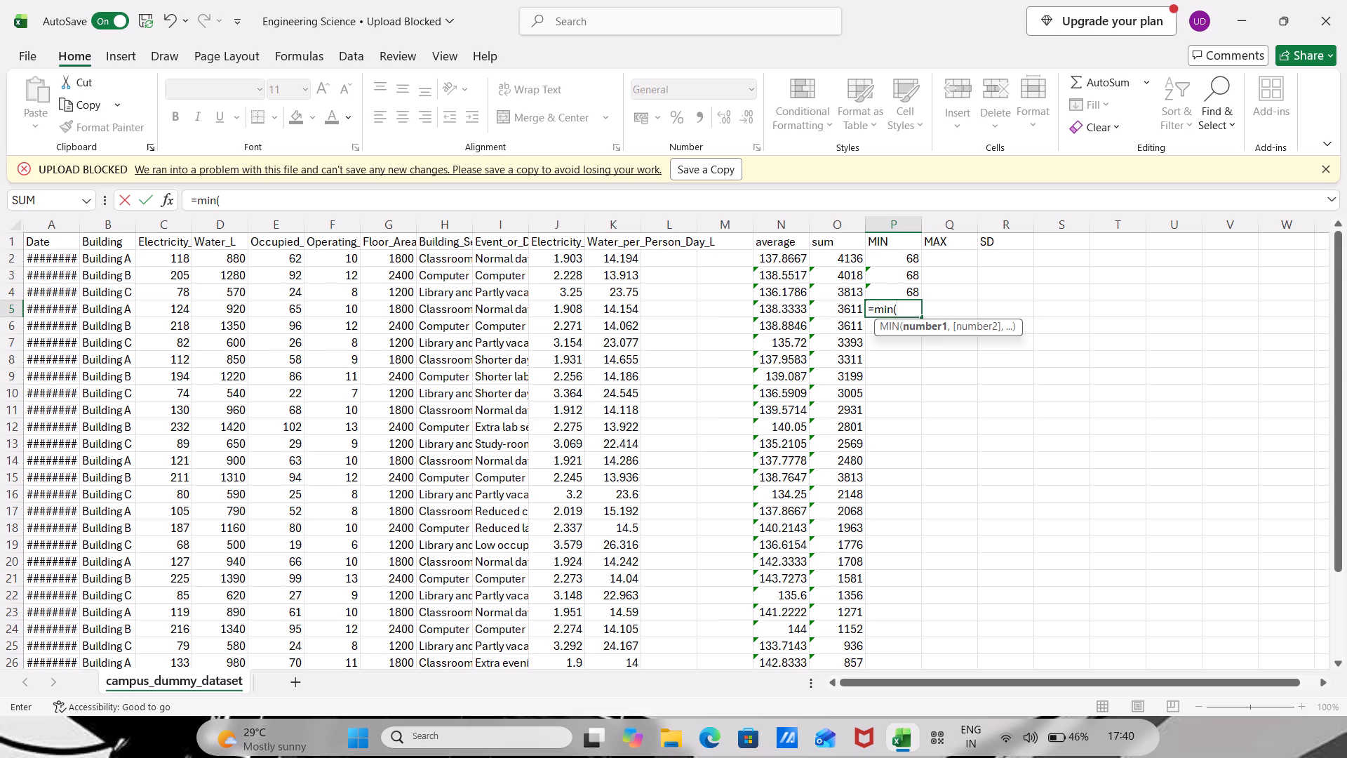
{"action": "key", "text": "c"}
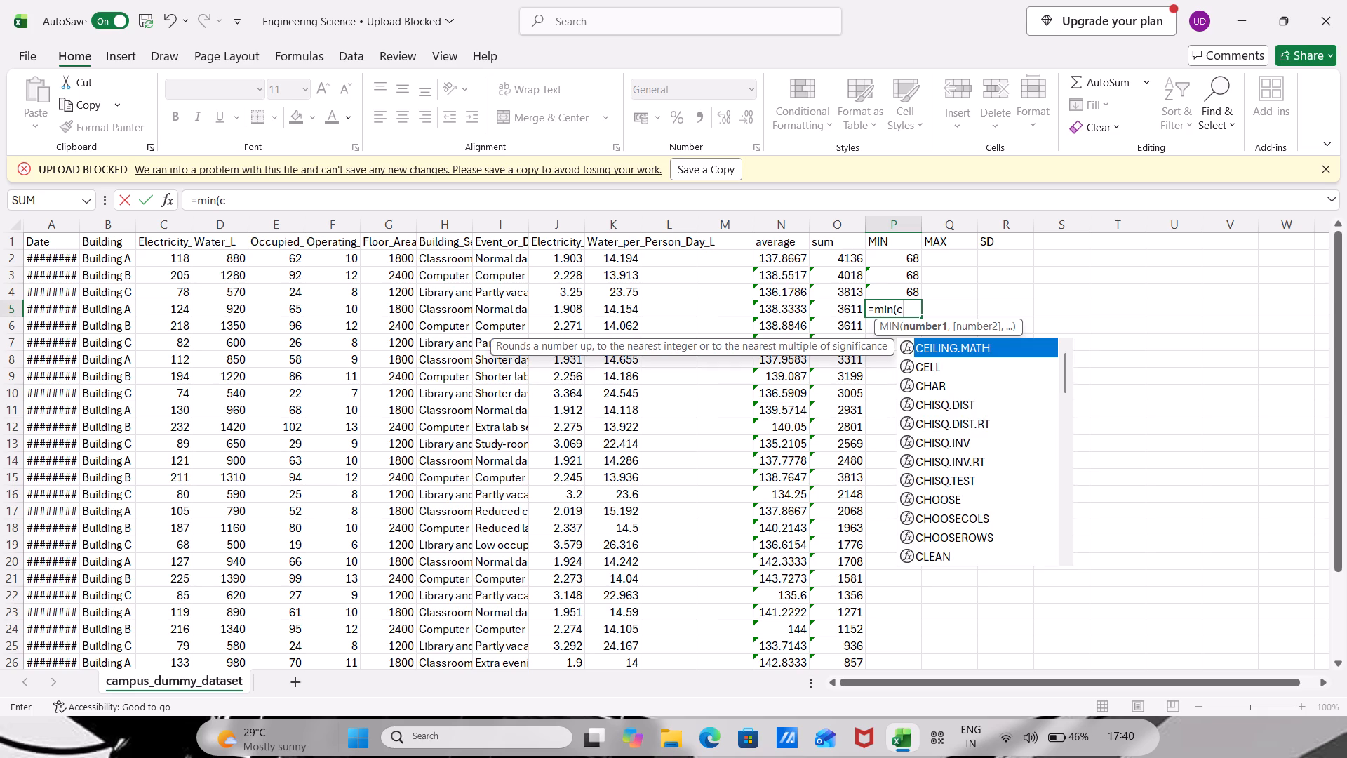
{"action": "key", "text": "5"}
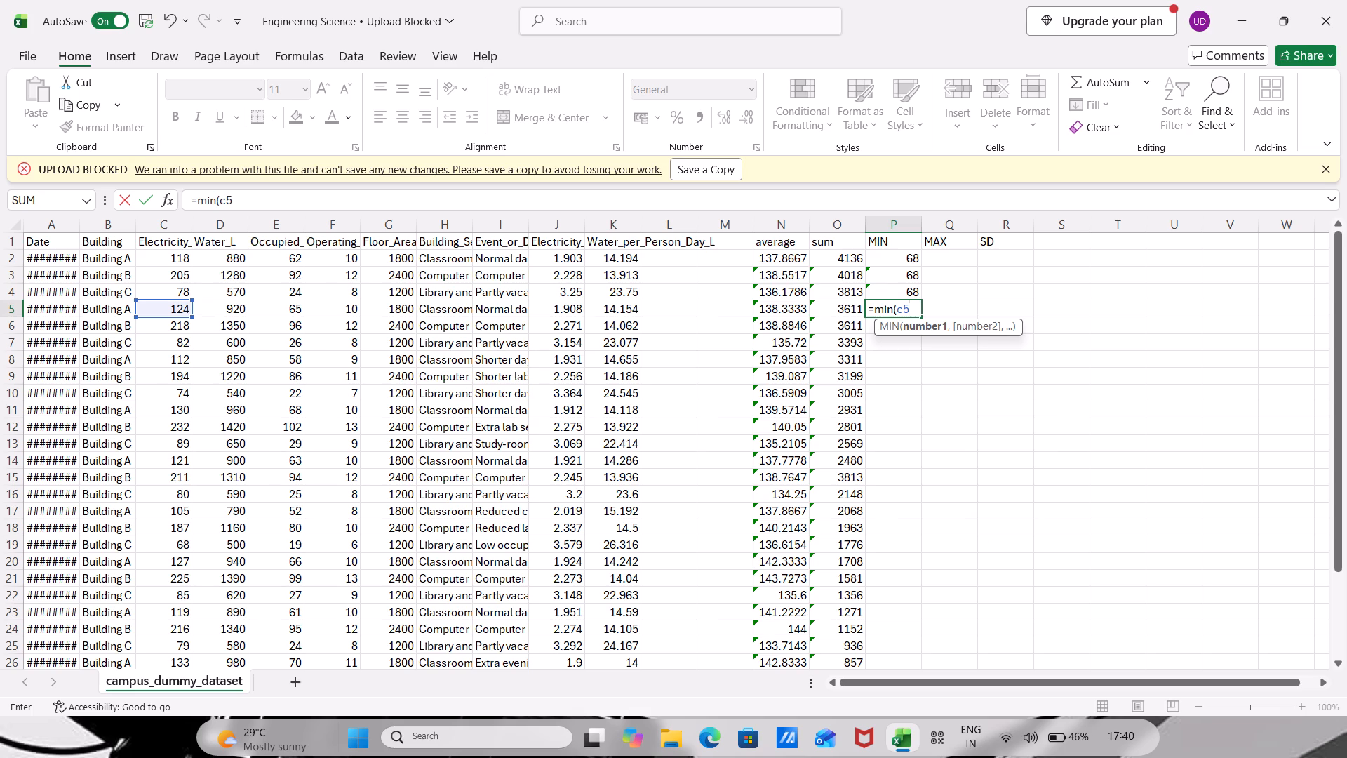
{"action": "key", "text": "shift+colon"}
{"action": "type", "text": "c31"}
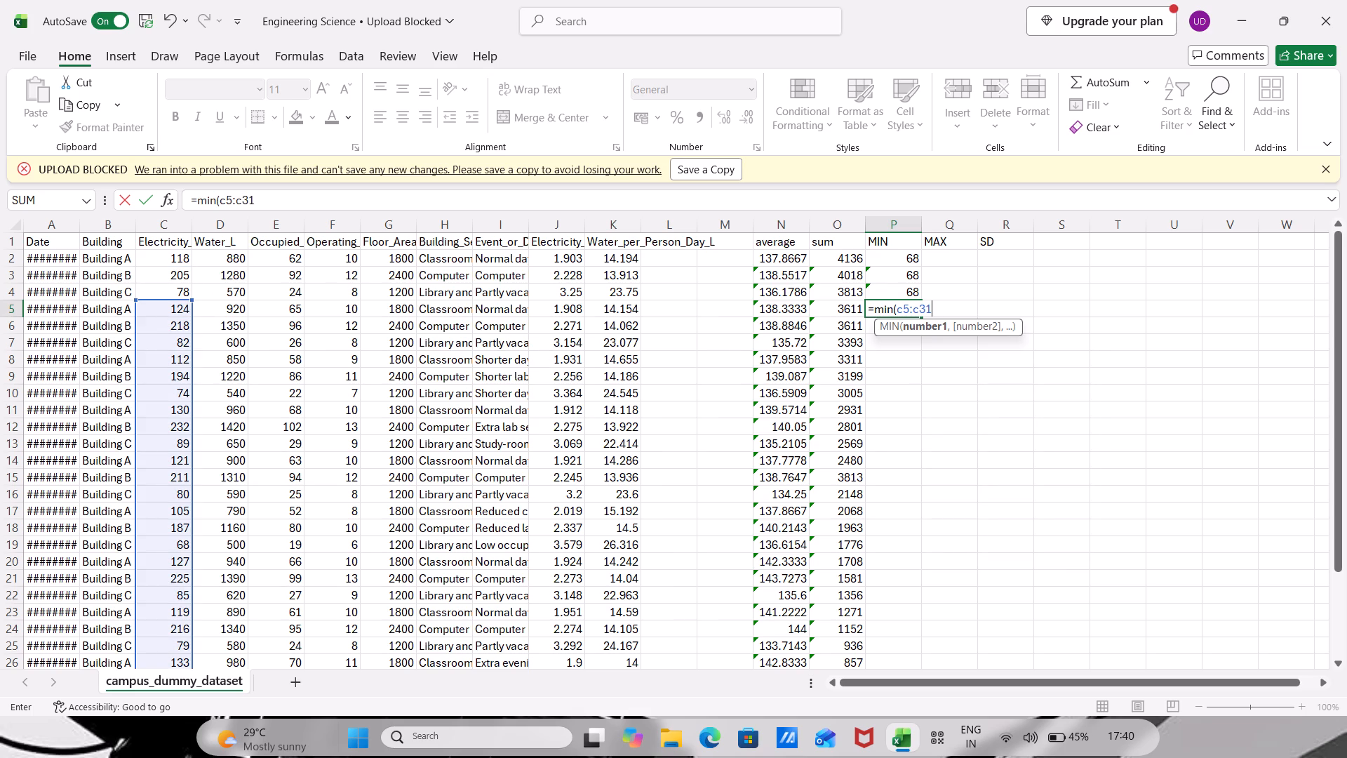
{"action": "key", "text": "shift+parenright"}
{"action": "key", "text": "Return"}
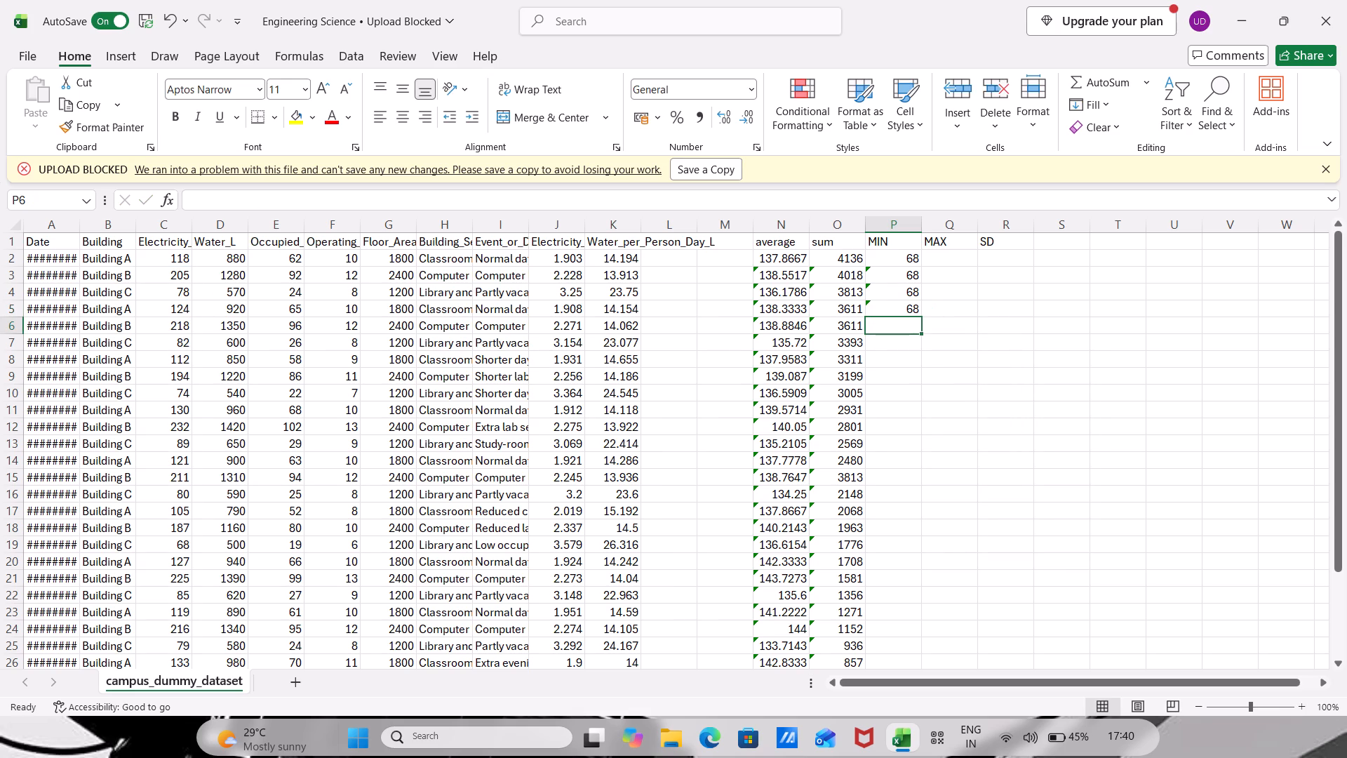
Copy the MIN formulas in P2:P5 and paste them into the column starting at cell P6.
{"action": "left_click_drag", "start_coordinate": [906, 260], "coordinate": [904, 601]}
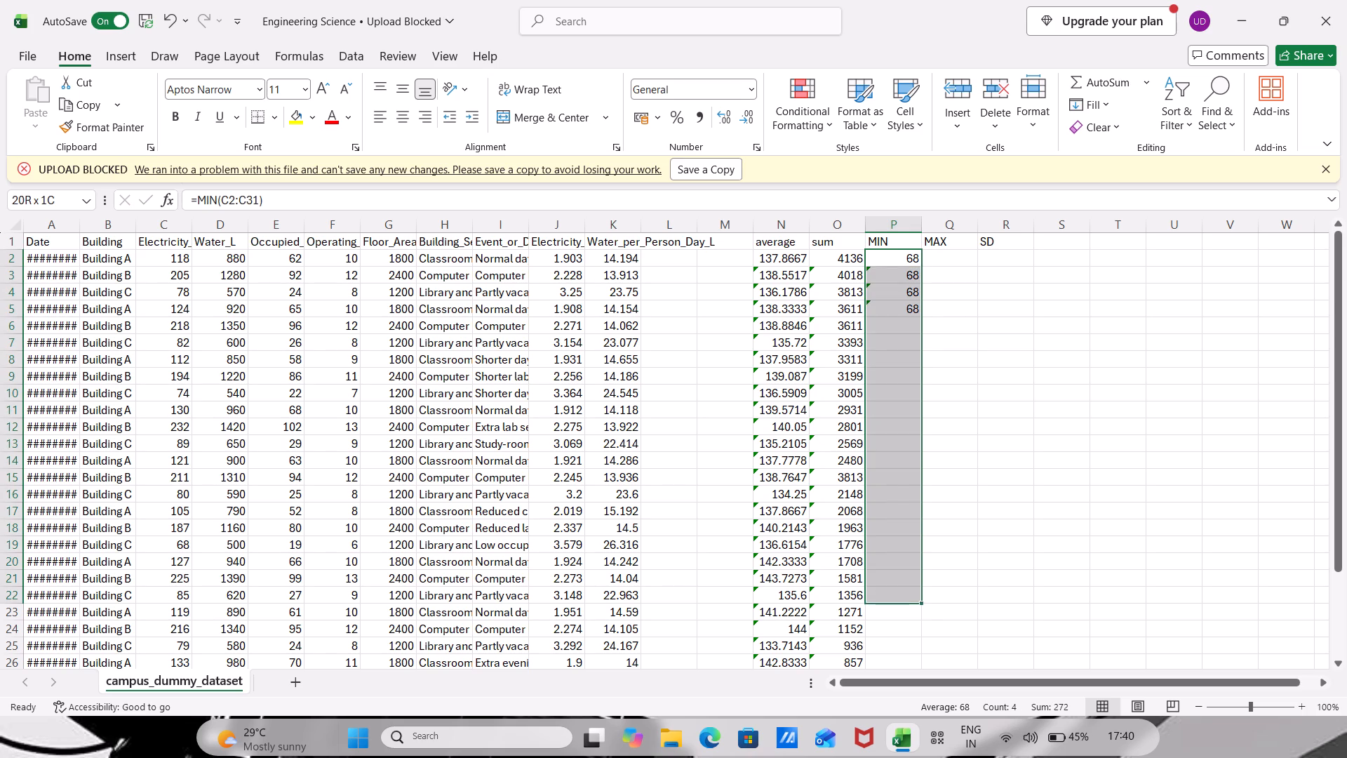
{"action": "left_click_drag", "start_coordinate": [904, 601], "coordinate": [904, 649]}
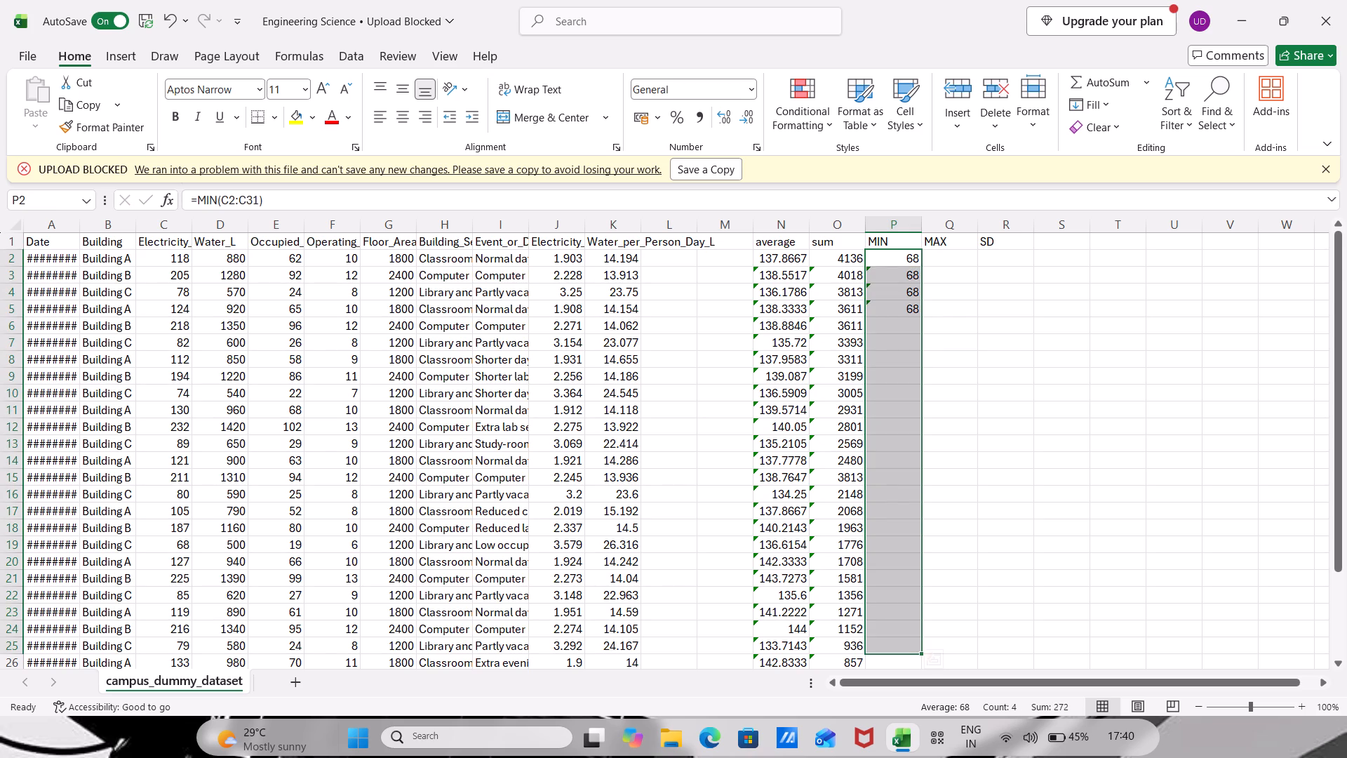
{"action": "left_click_drag", "start_coordinate": [893, 256], "coordinate": [906, 312]}
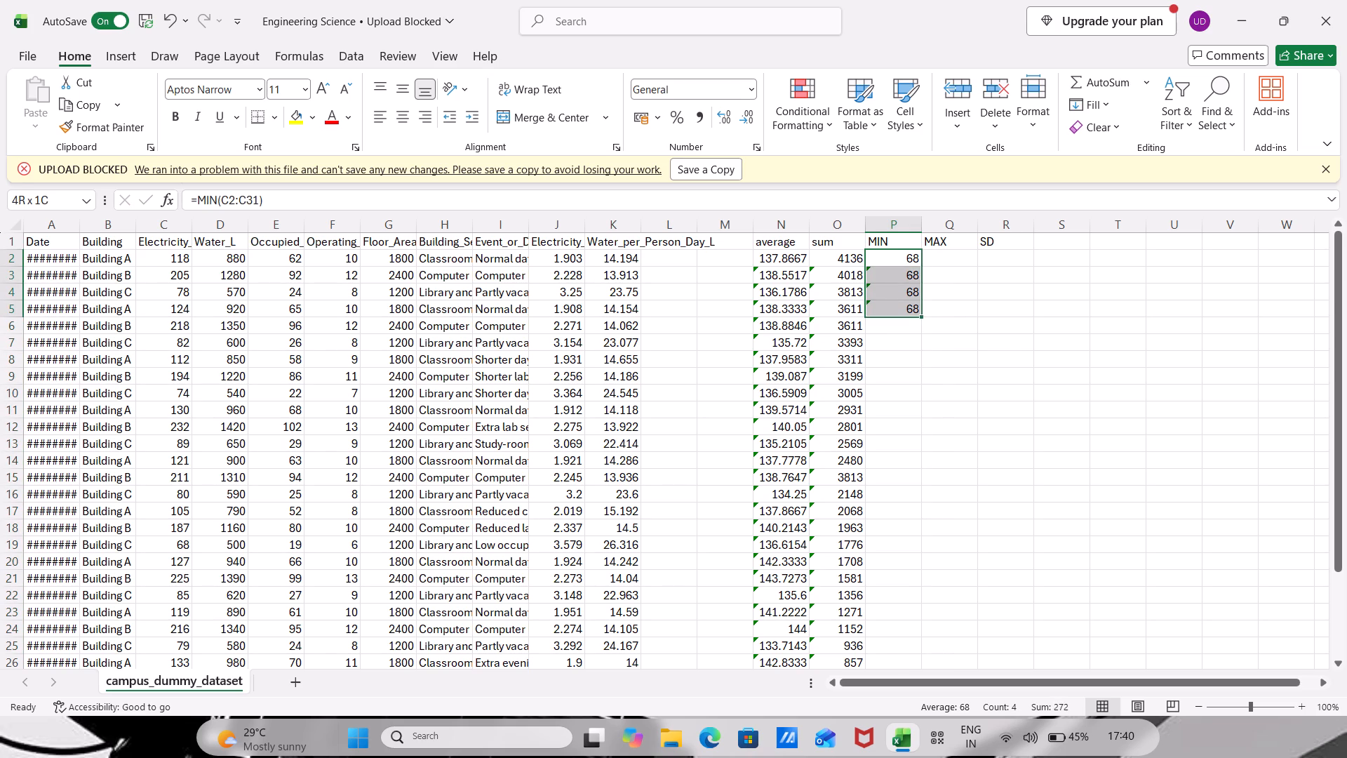
{"action": "left_click_drag", "start_coordinate": [906, 312], "coordinate": [907, 316]}
{"action": "key", "text": "ctrl+c"}
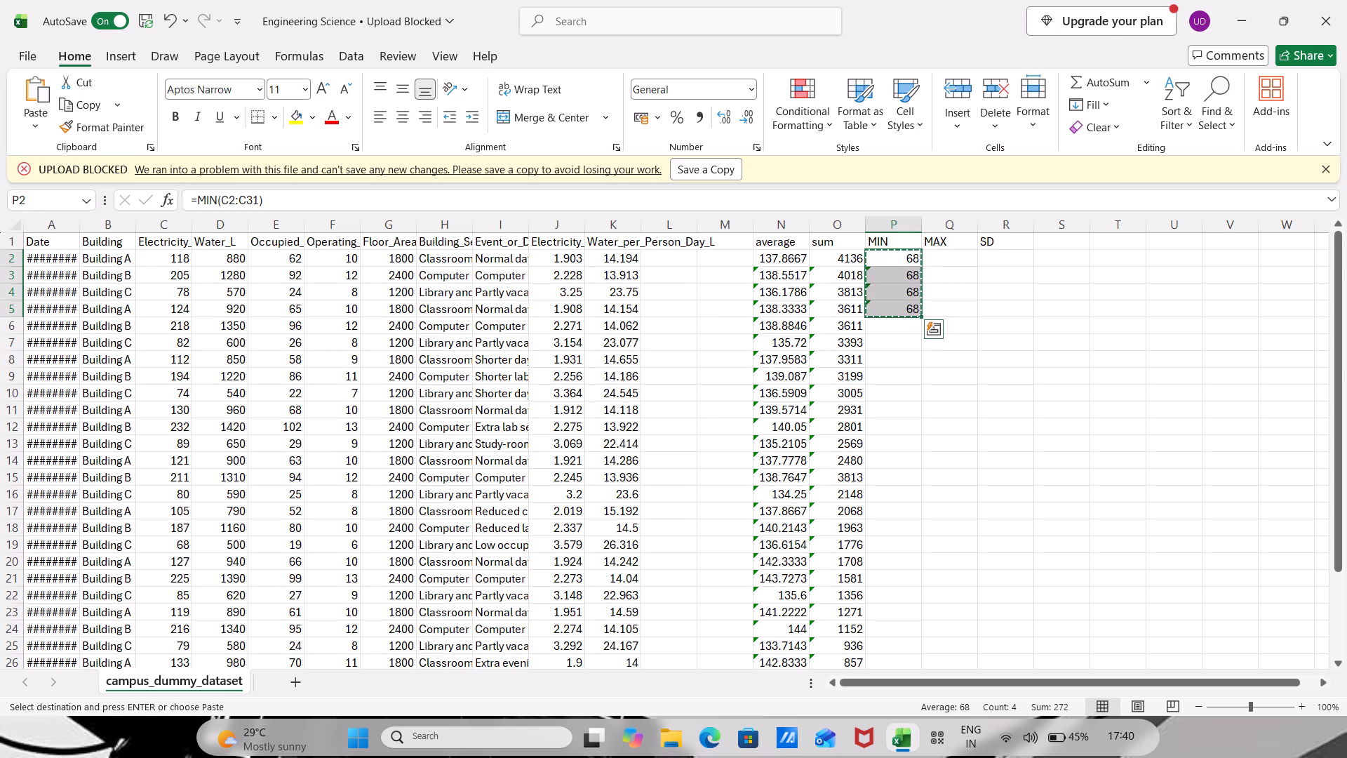
{"action": "left_click", "coordinate": [902, 327]}
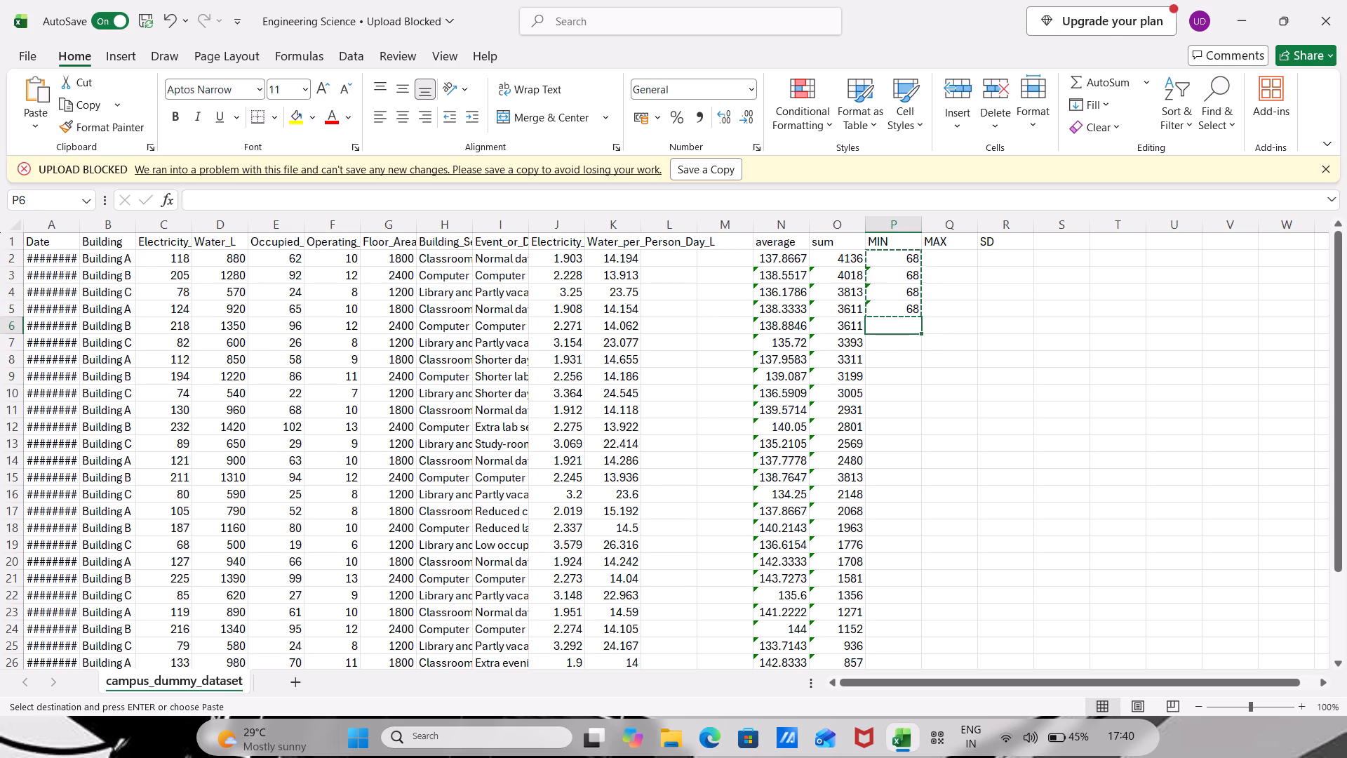
{"action": "key", "text": "ctrl+v"}
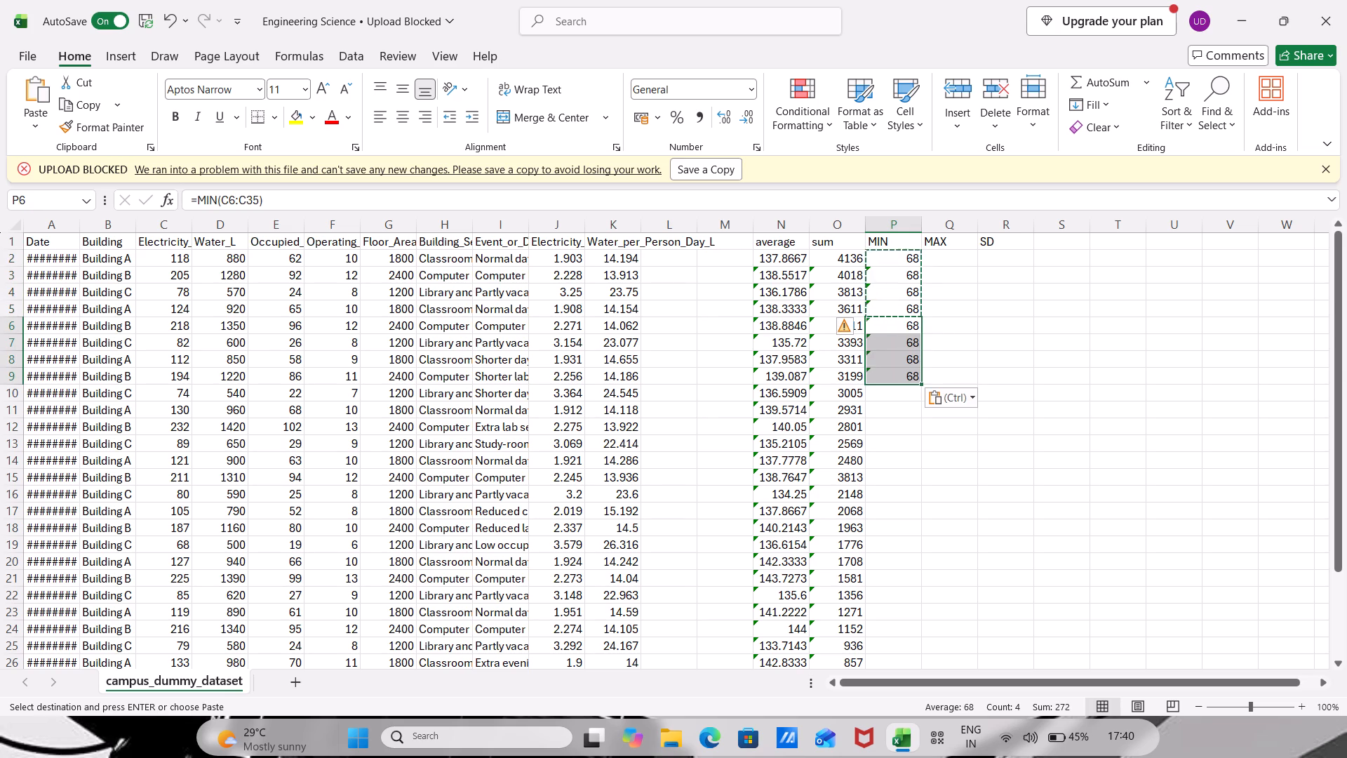
Copy the MIN formulas in P2:P9 and paste them into the column starting at cell P10.
{"action": "left_click_drag", "start_coordinate": [898, 254], "coordinate": [918, 346]}
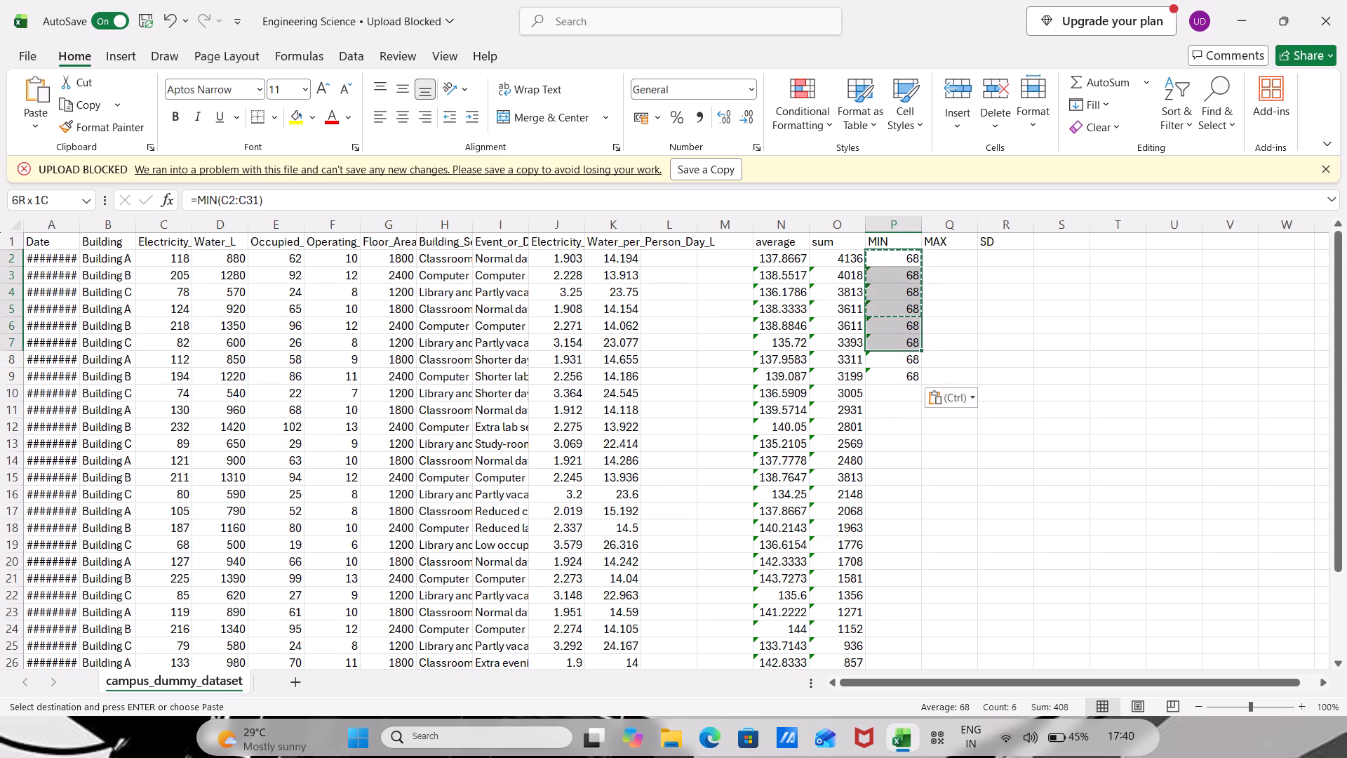
{"action": "left_click_drag", "start_coordinate": [918, 346], "coordinate": [918, 371]}
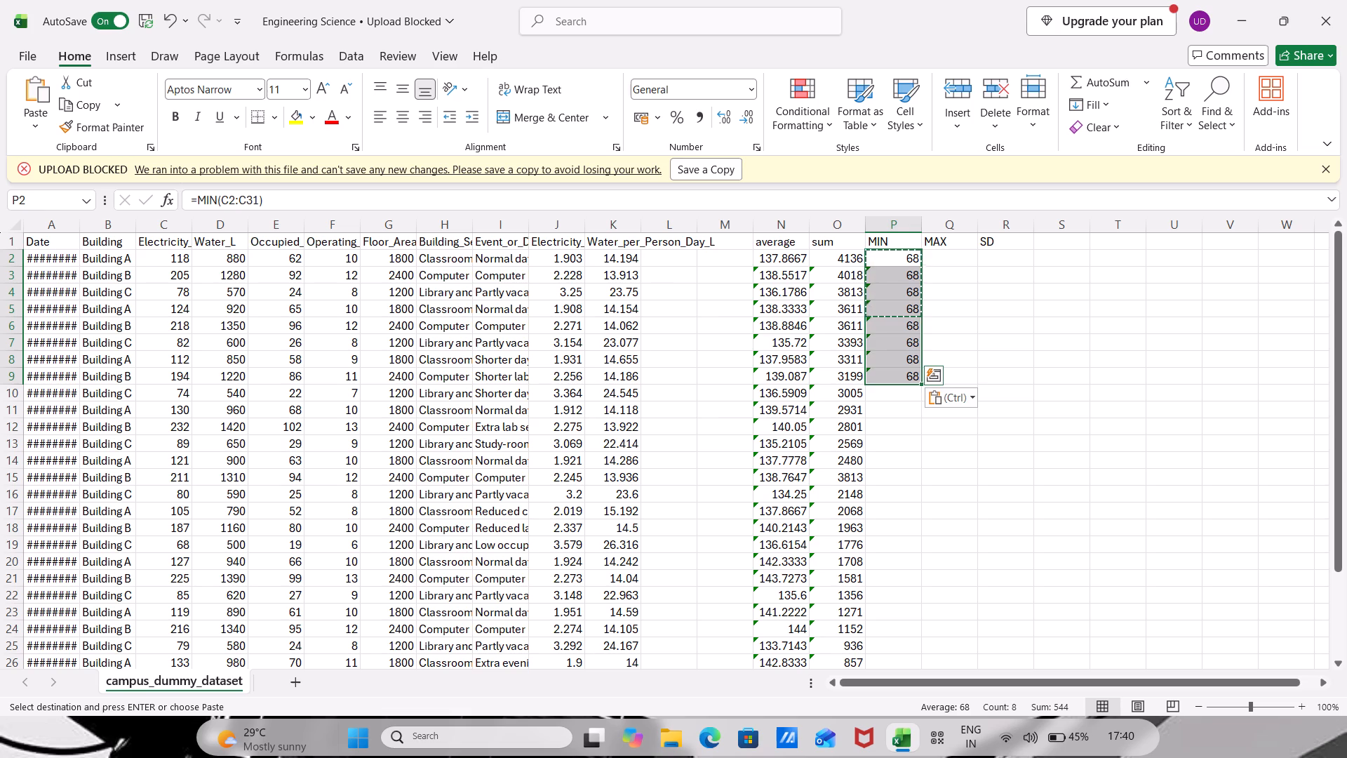
{"action": "key", "text": "ctrl+c"}
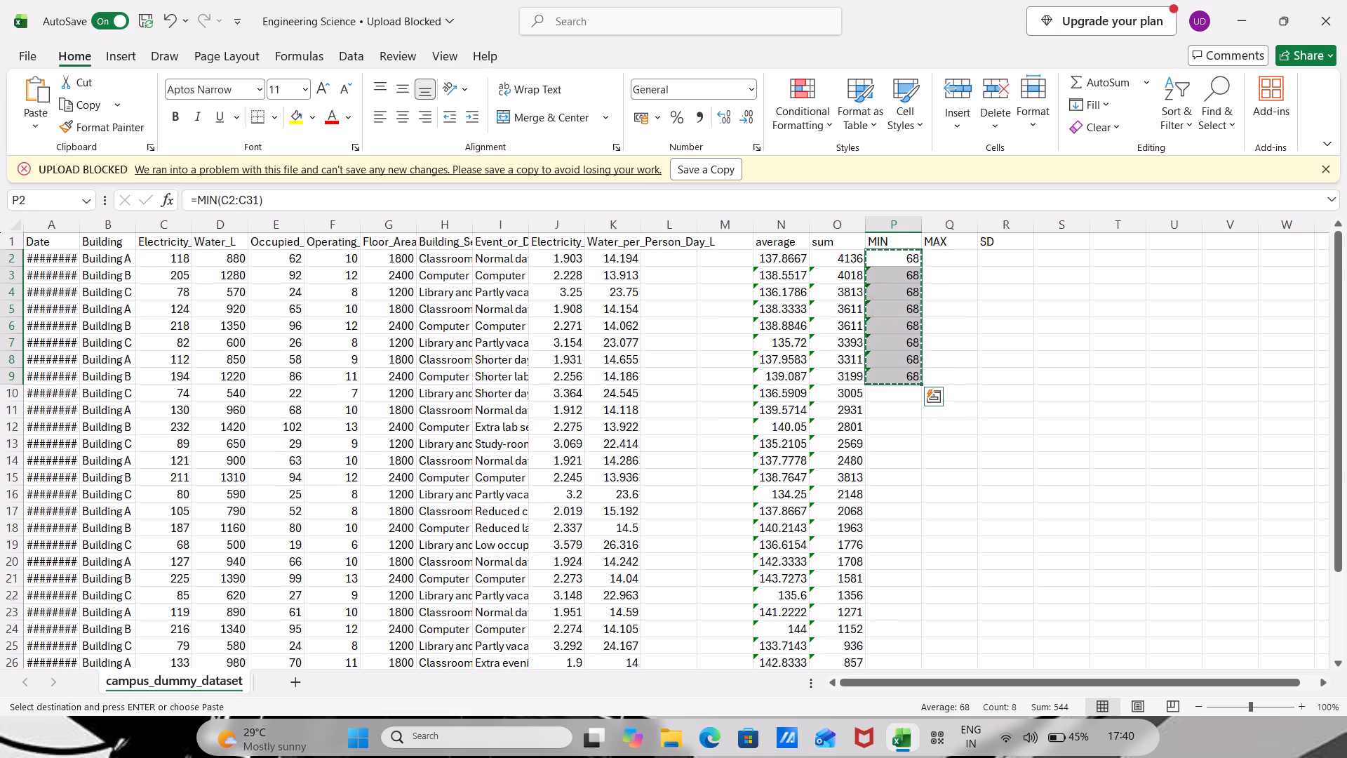
{"action": "left_click", "coordinate": [907, 387]}
{"action": "key", "text": "ctrl+v"}
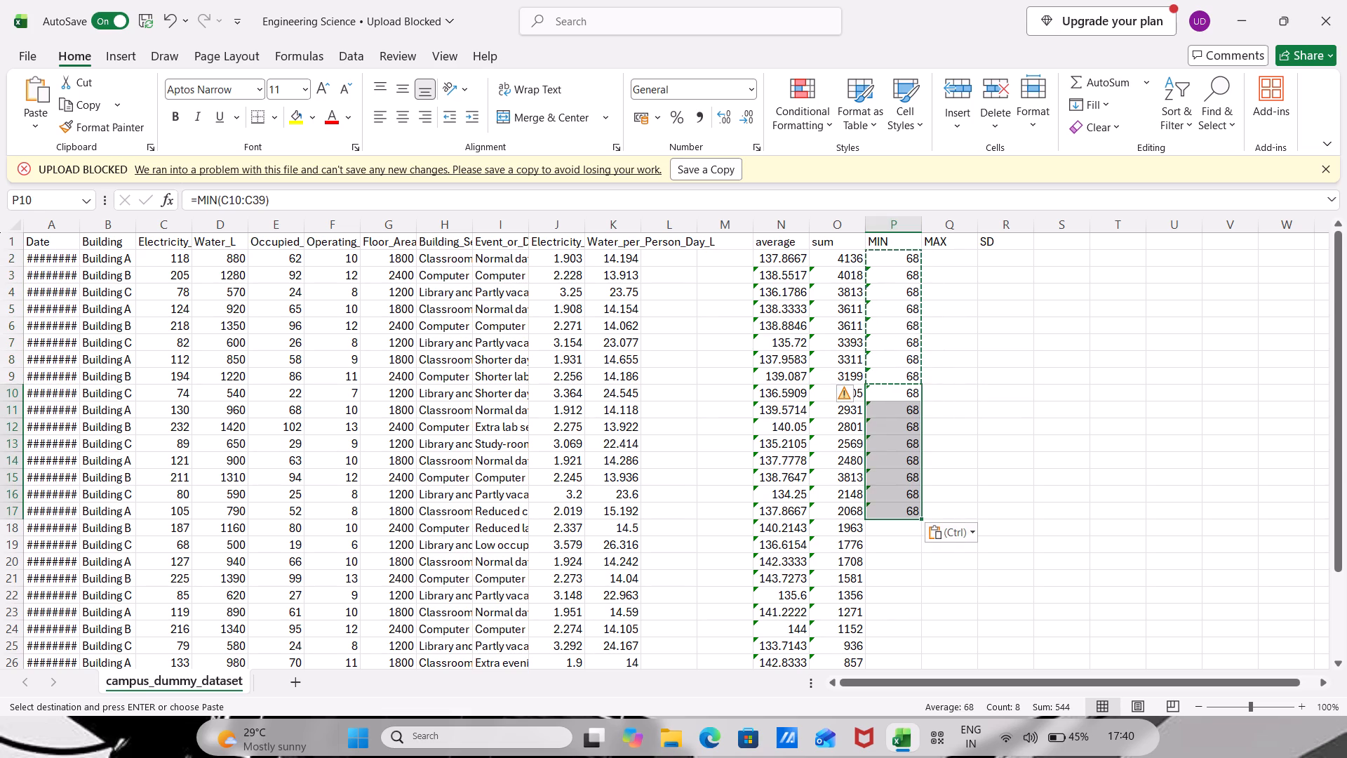
Paste the copied block of MIN formulas again, starting at cell P18.
{"action": "left_click_drag", "start_coordinate": [890, 260], "coordinate": [898, 493]}
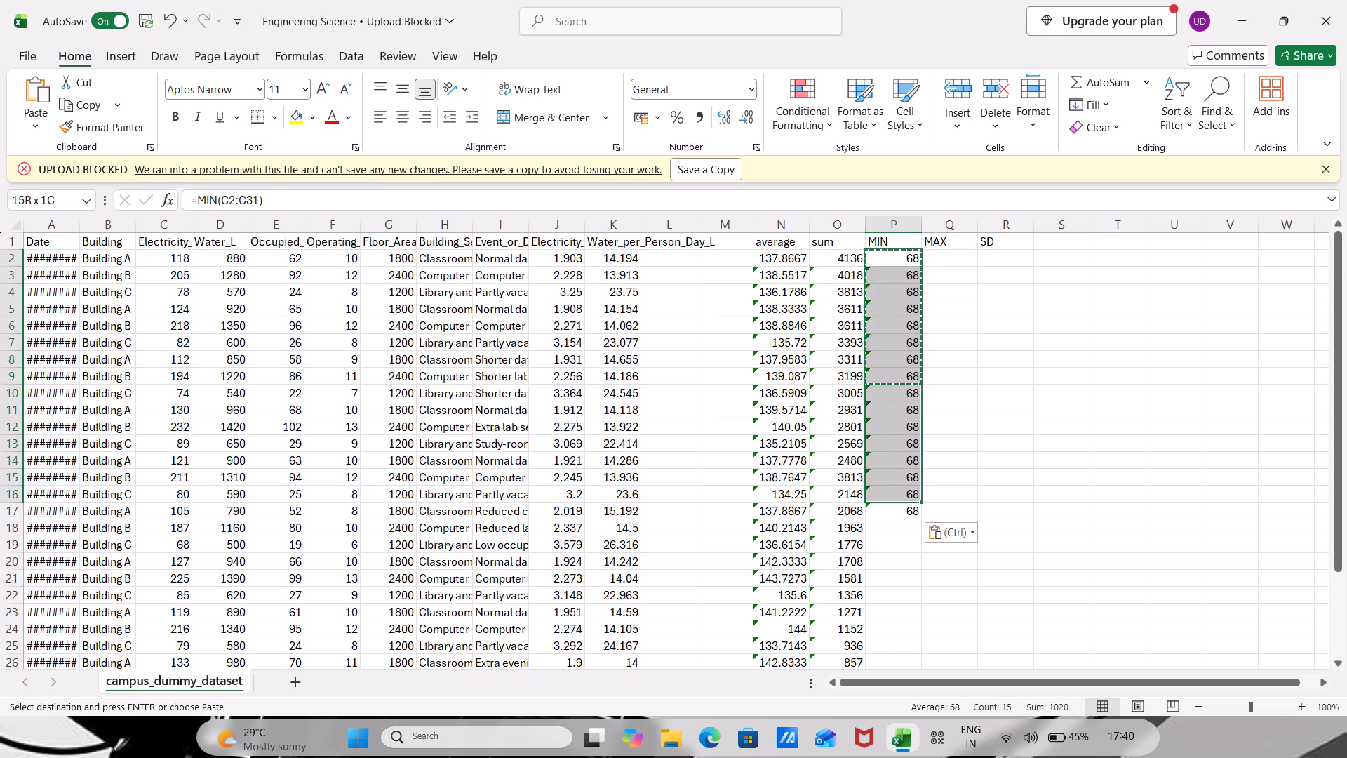
{"action": "left_click_drag", "start_coordinate": [898, 493], "coordinate": [901, 511]}
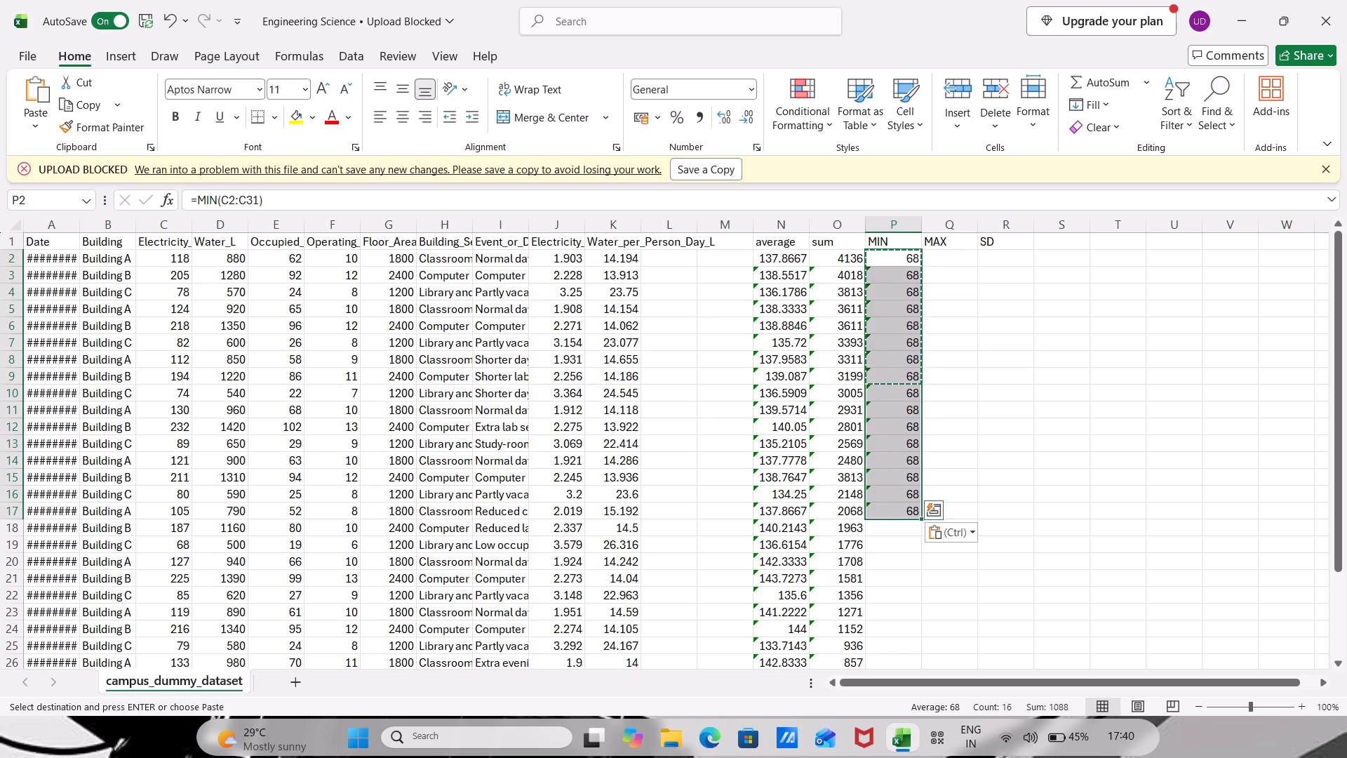
{"action": "scroll", "coordinate": [901, 511], "scroll_direction": "down", "scroll_amount": 1}
{"action": "left_click", "coordinate": [886, 423]}
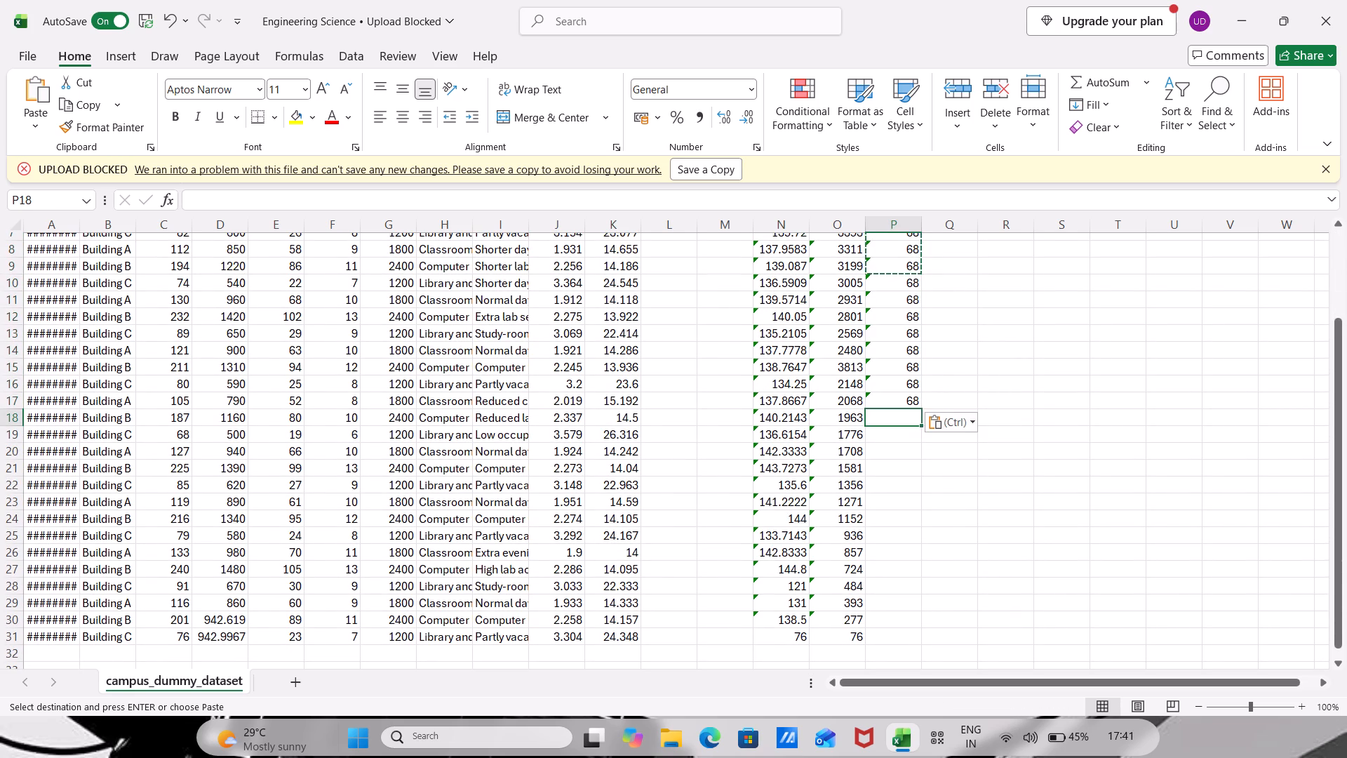
{"action": "scroll", "coordinate": [953, 243], "scroll_direction": "up", "scroll_amount": 1}
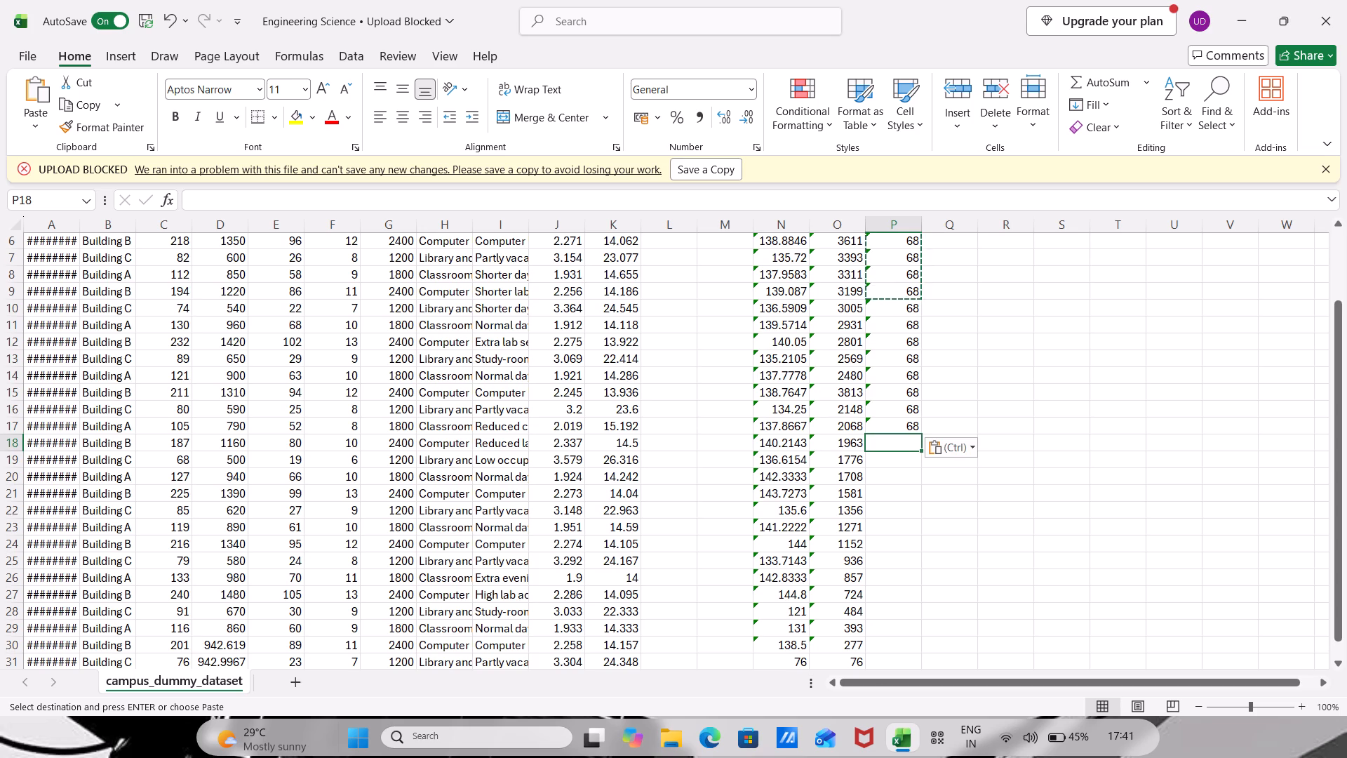
{"action": "key", "text": "ctrl+v"}
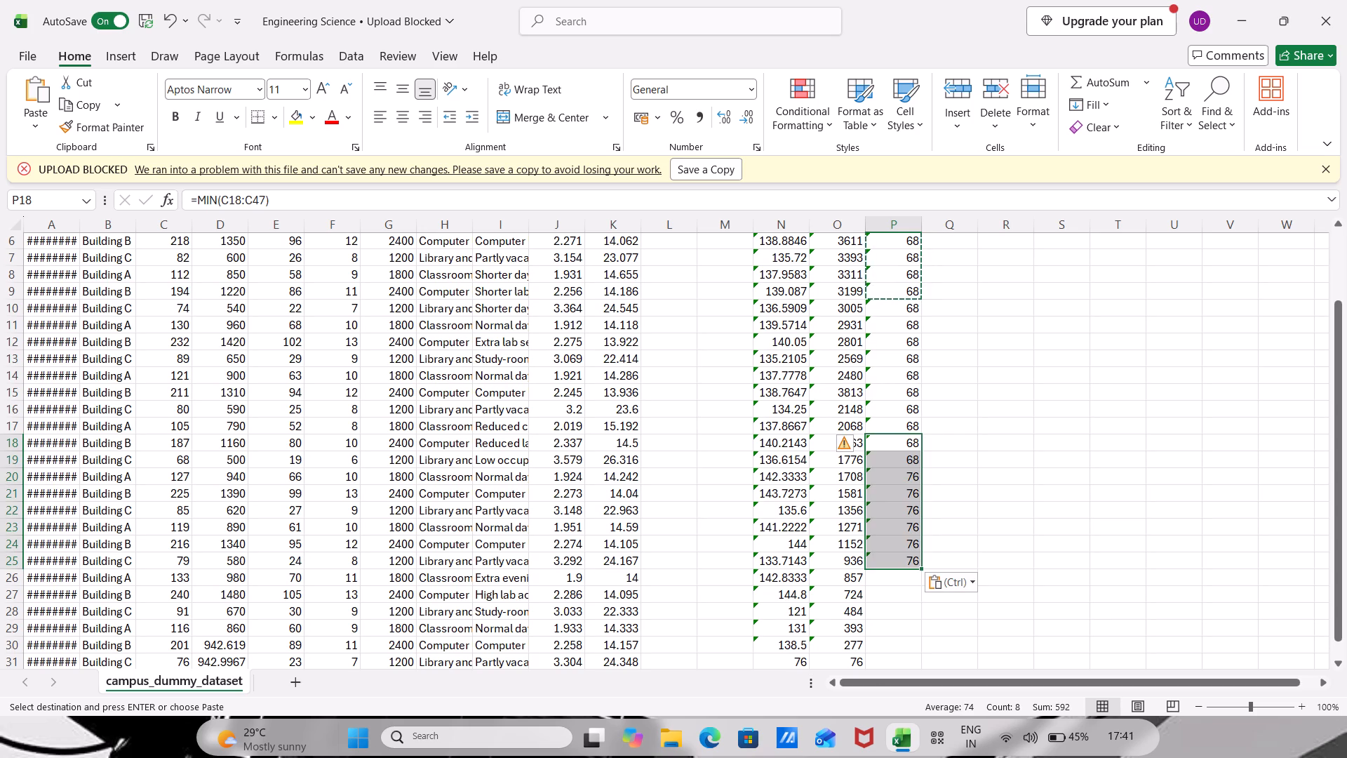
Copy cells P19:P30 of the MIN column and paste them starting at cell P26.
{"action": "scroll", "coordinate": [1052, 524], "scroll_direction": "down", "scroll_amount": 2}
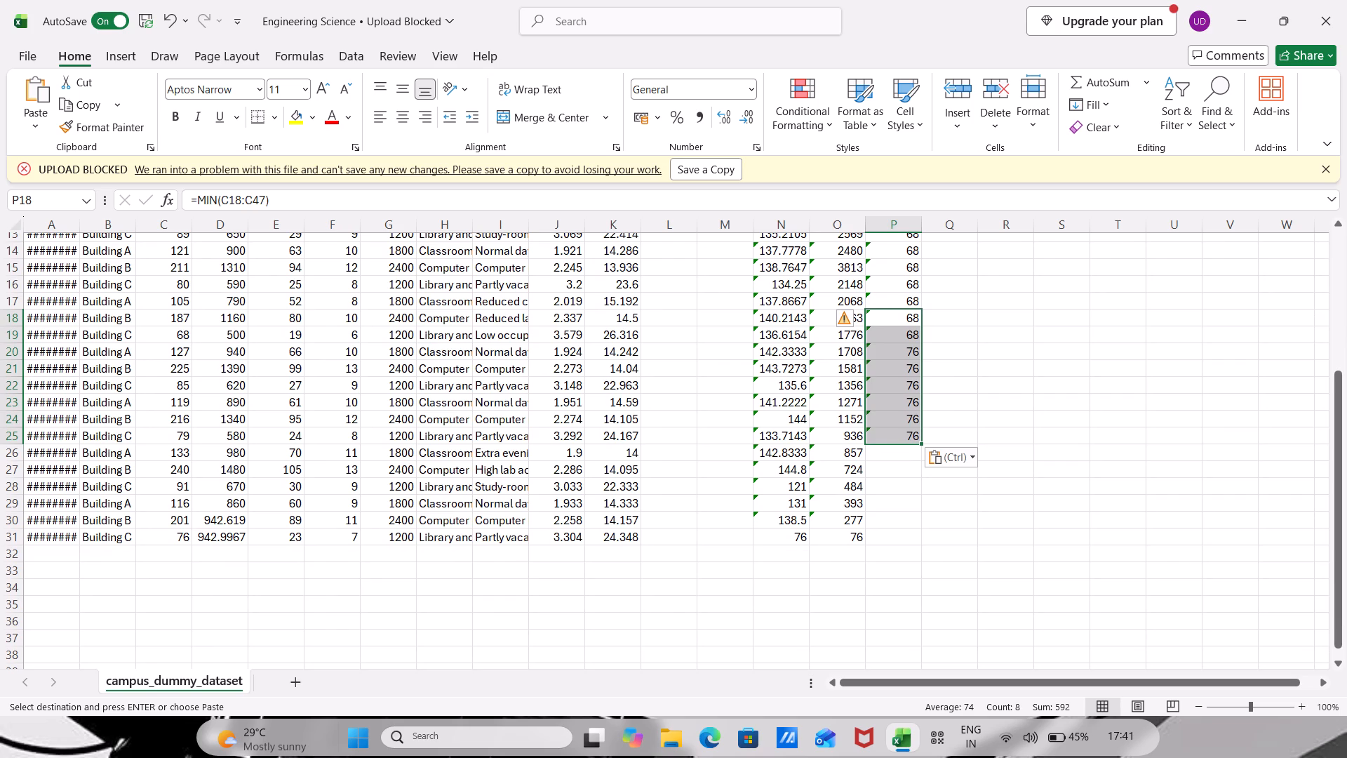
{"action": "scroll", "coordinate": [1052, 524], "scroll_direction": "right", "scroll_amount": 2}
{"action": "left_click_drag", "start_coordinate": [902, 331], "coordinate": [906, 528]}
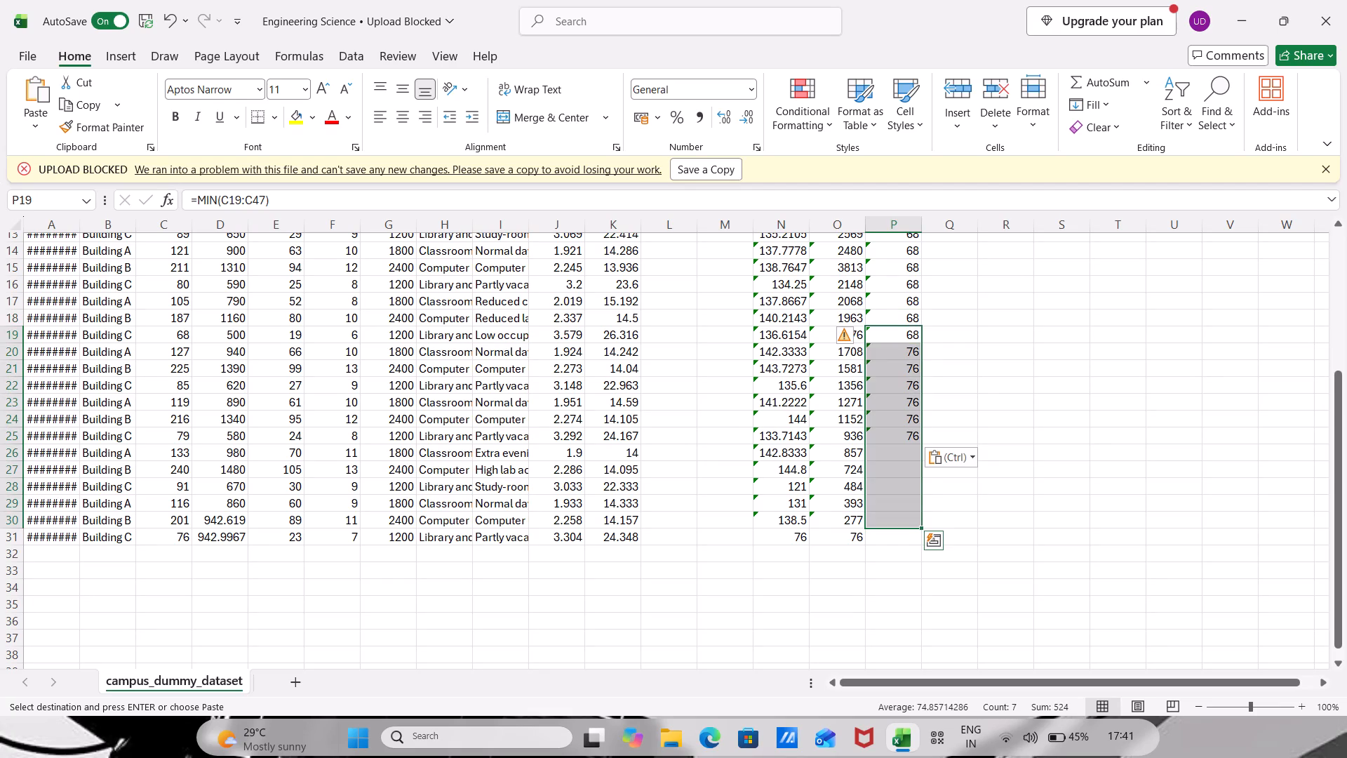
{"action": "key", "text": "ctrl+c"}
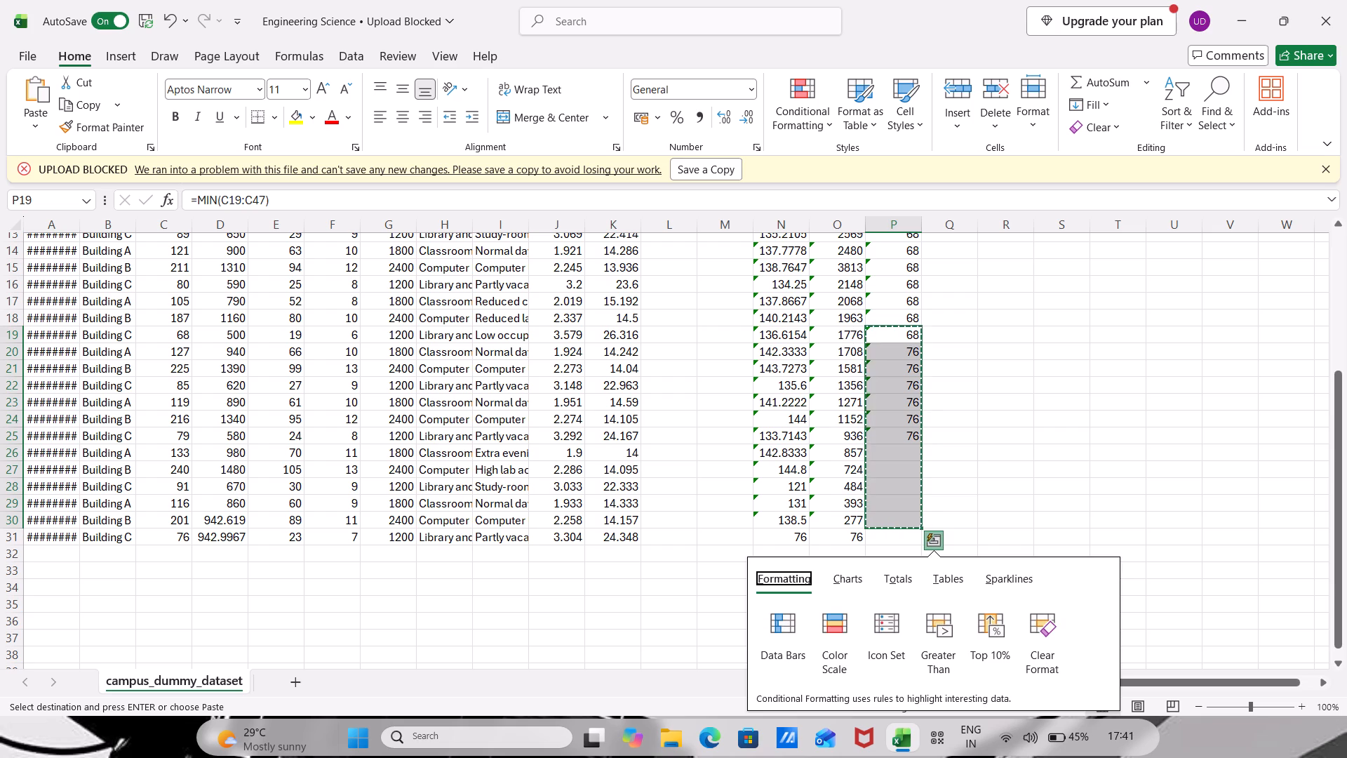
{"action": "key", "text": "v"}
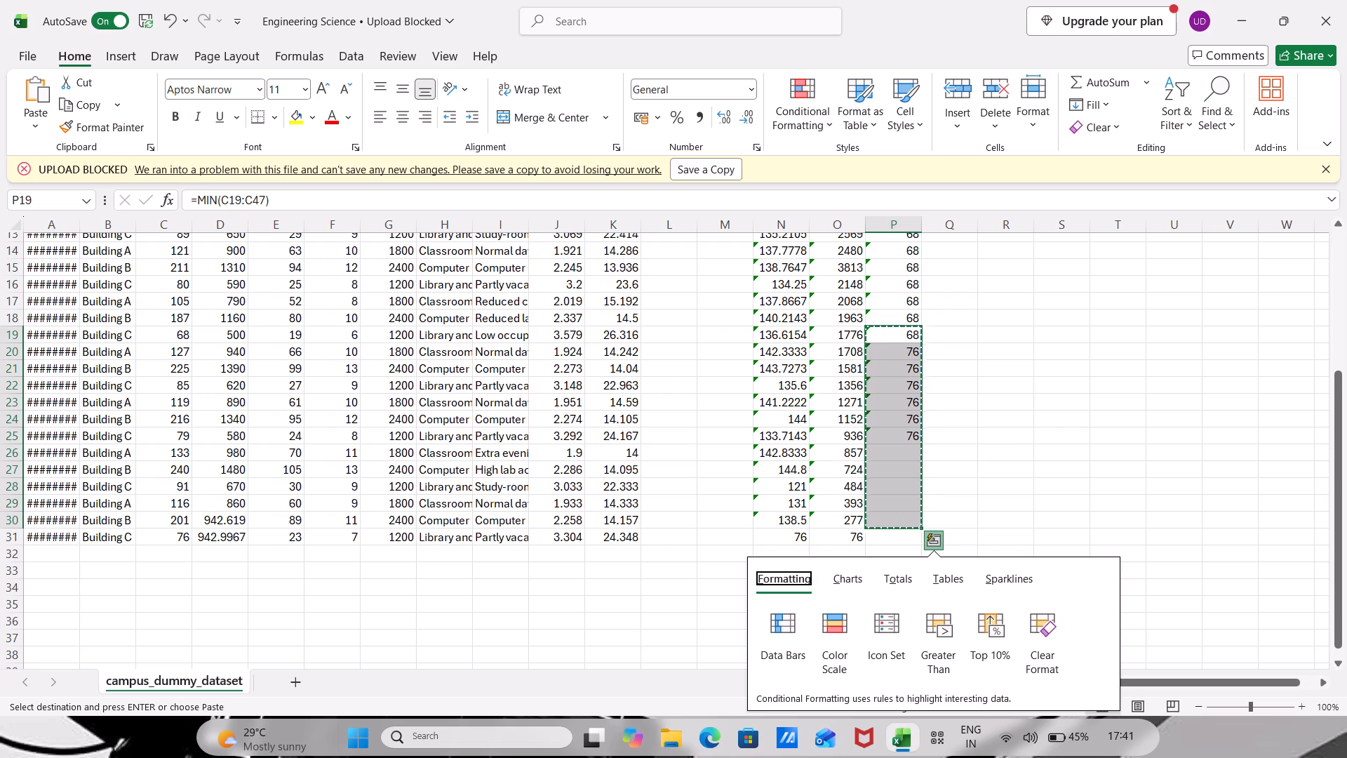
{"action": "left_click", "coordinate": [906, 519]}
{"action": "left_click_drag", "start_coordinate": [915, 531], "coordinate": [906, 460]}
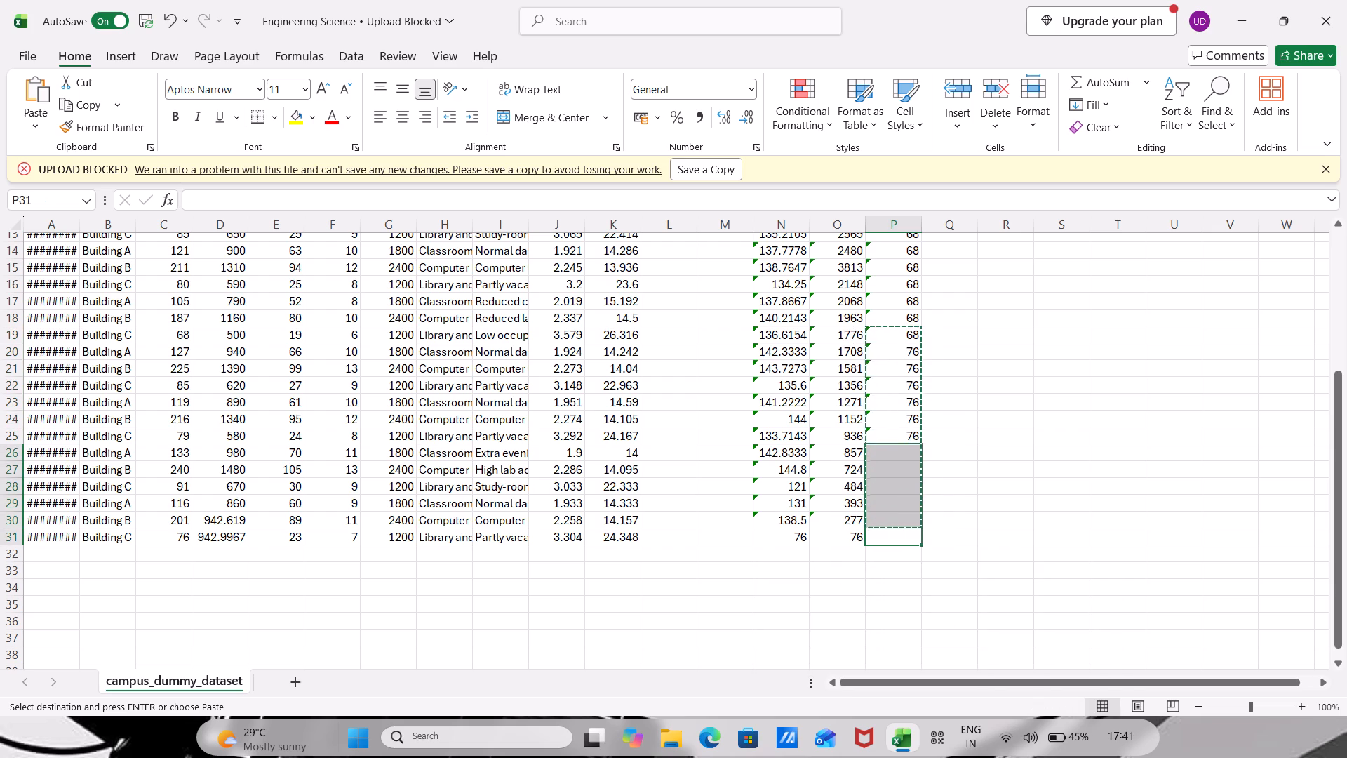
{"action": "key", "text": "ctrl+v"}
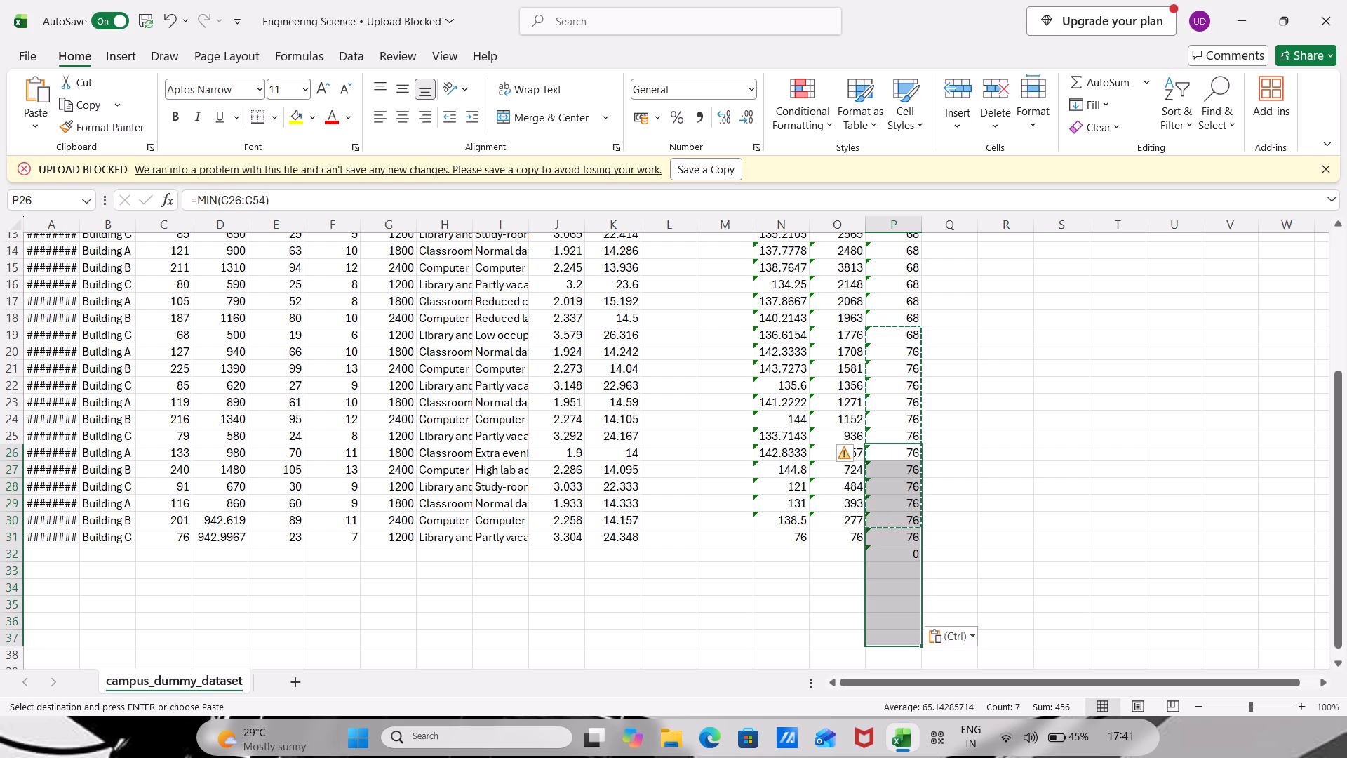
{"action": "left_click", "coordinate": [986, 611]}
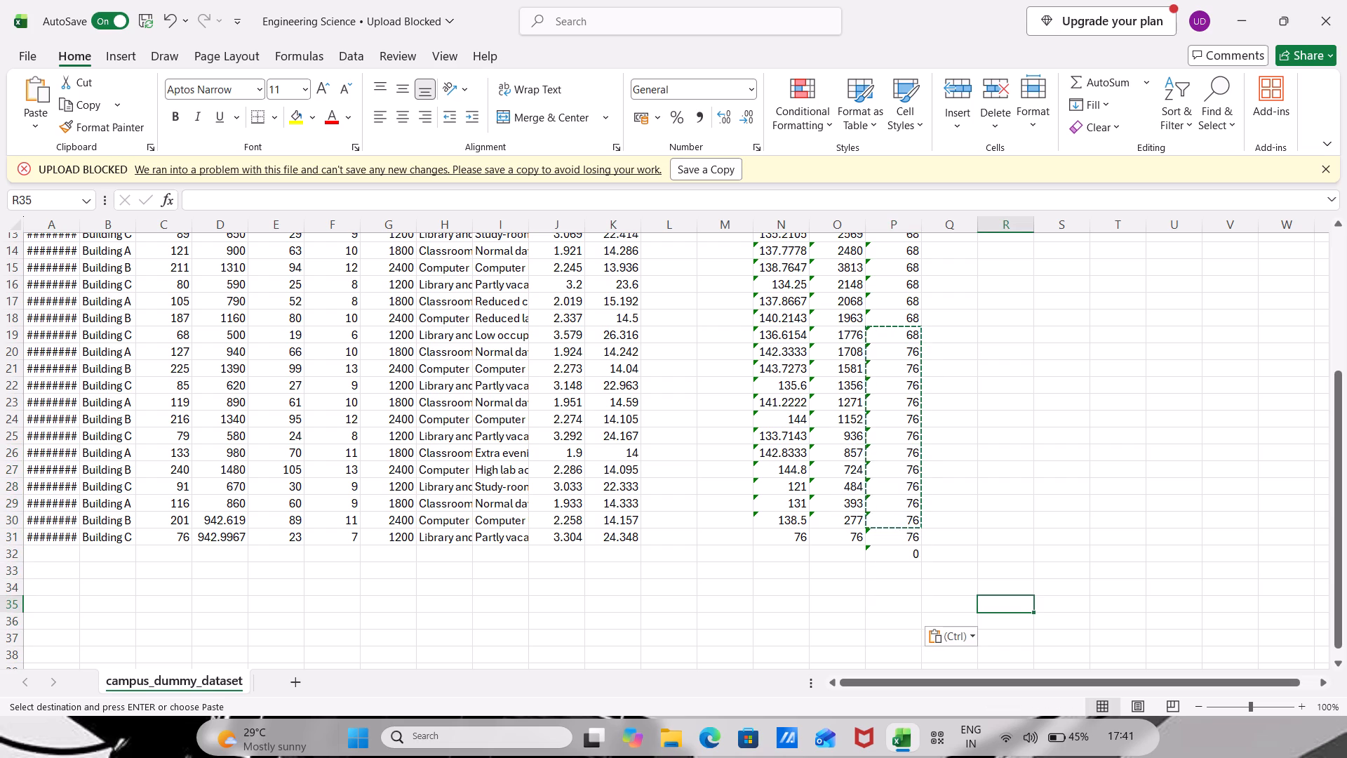
Clear the MIN column formulas in cells P20 to P32.
{"action": "left_click_drag", "start_coordinate": [911, 359], "coordinate": [918, 448]}
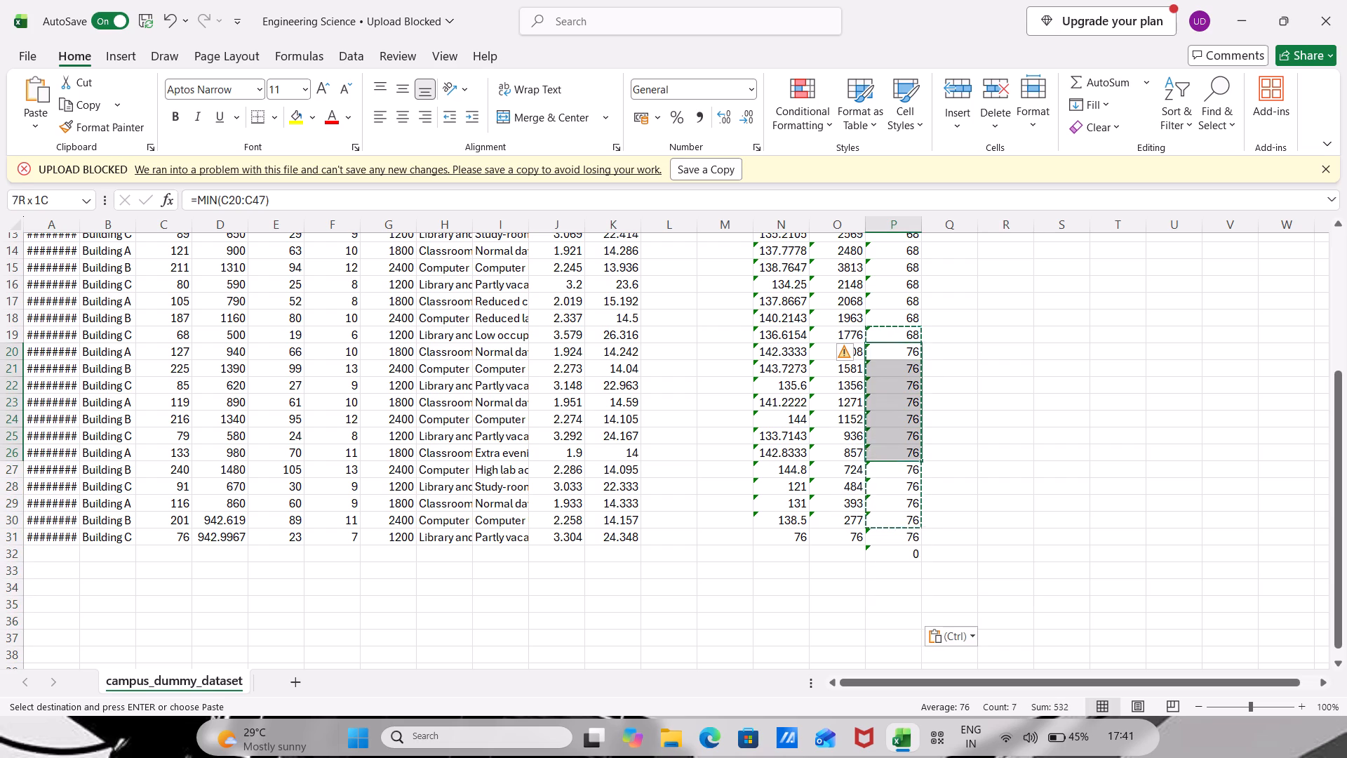
{"action": "left_click_drag", "start_coordinate": [918, 448], "coordinate": [916, 526]}
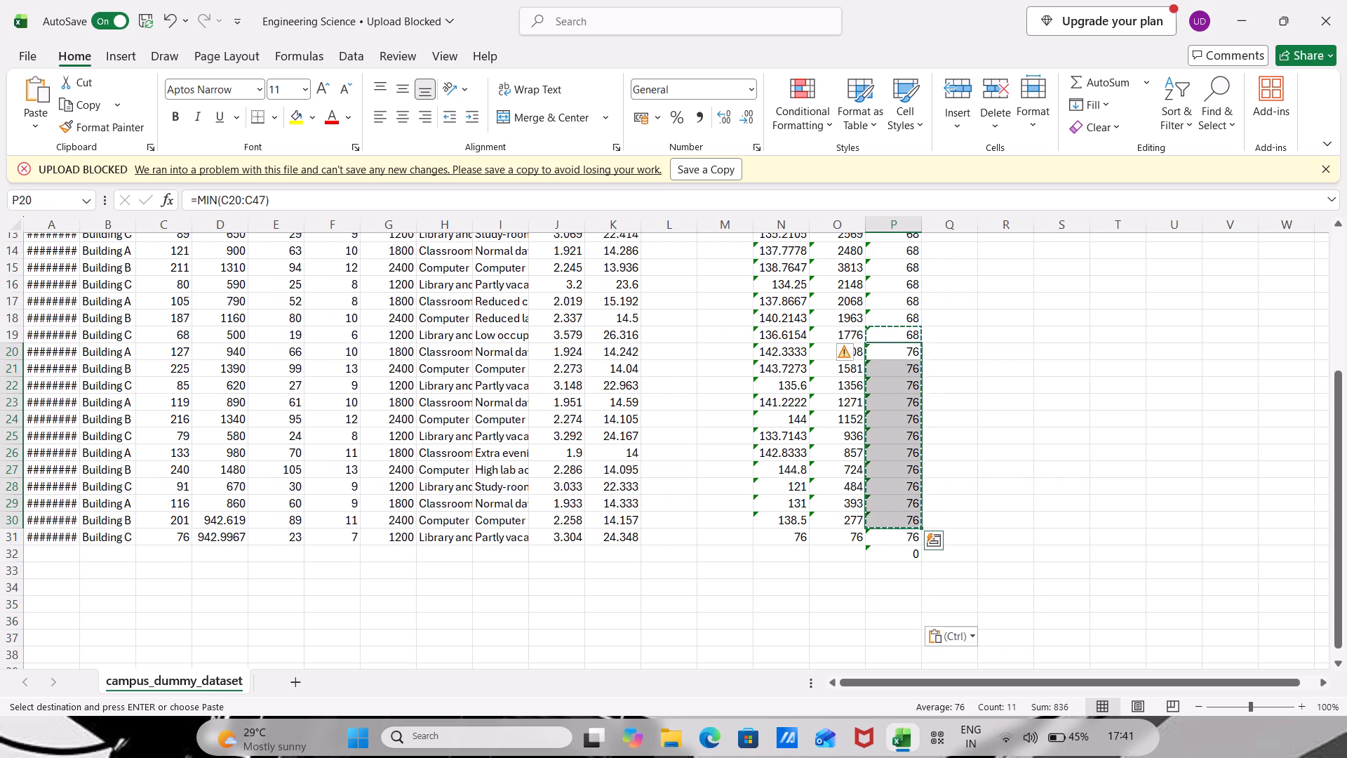
{"action": "left_click", "coordinate": [916, 545]}
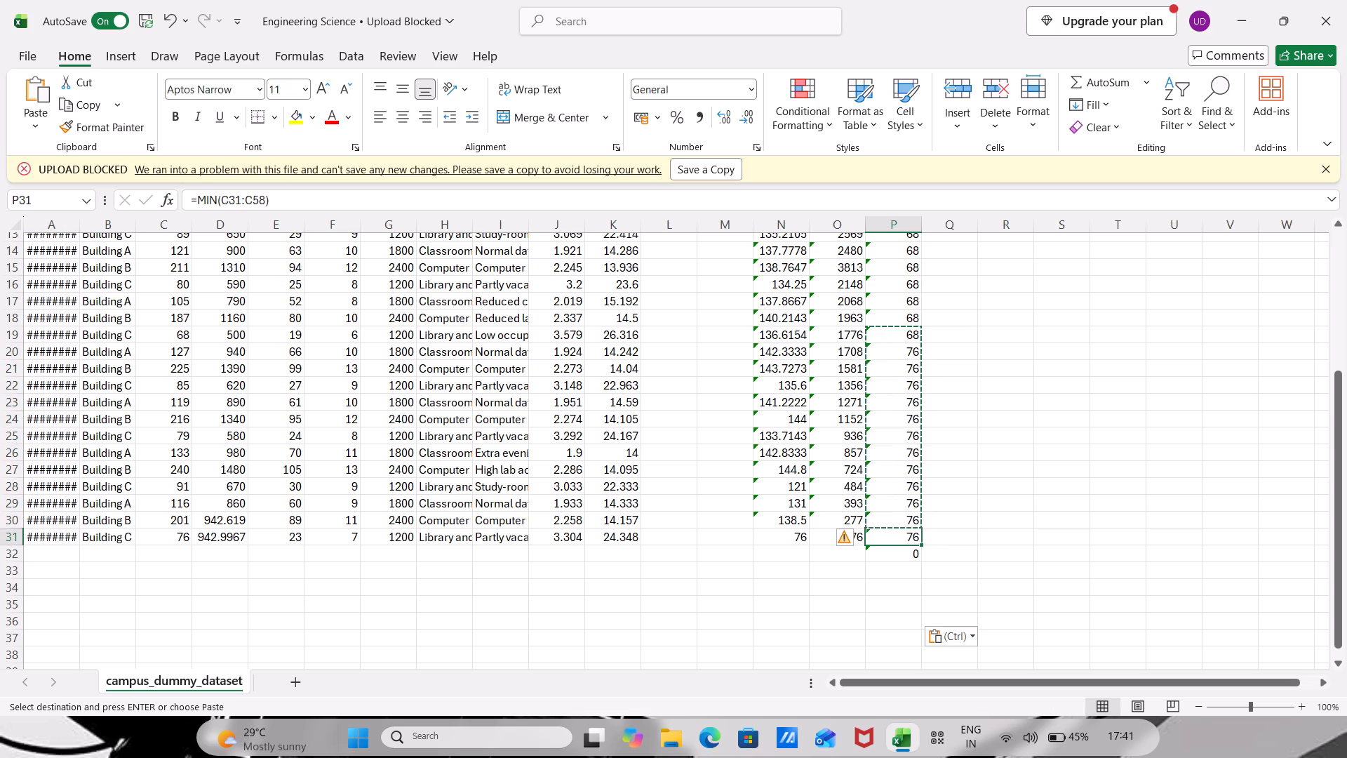
{"action": "key", "text": "BackSpace"}
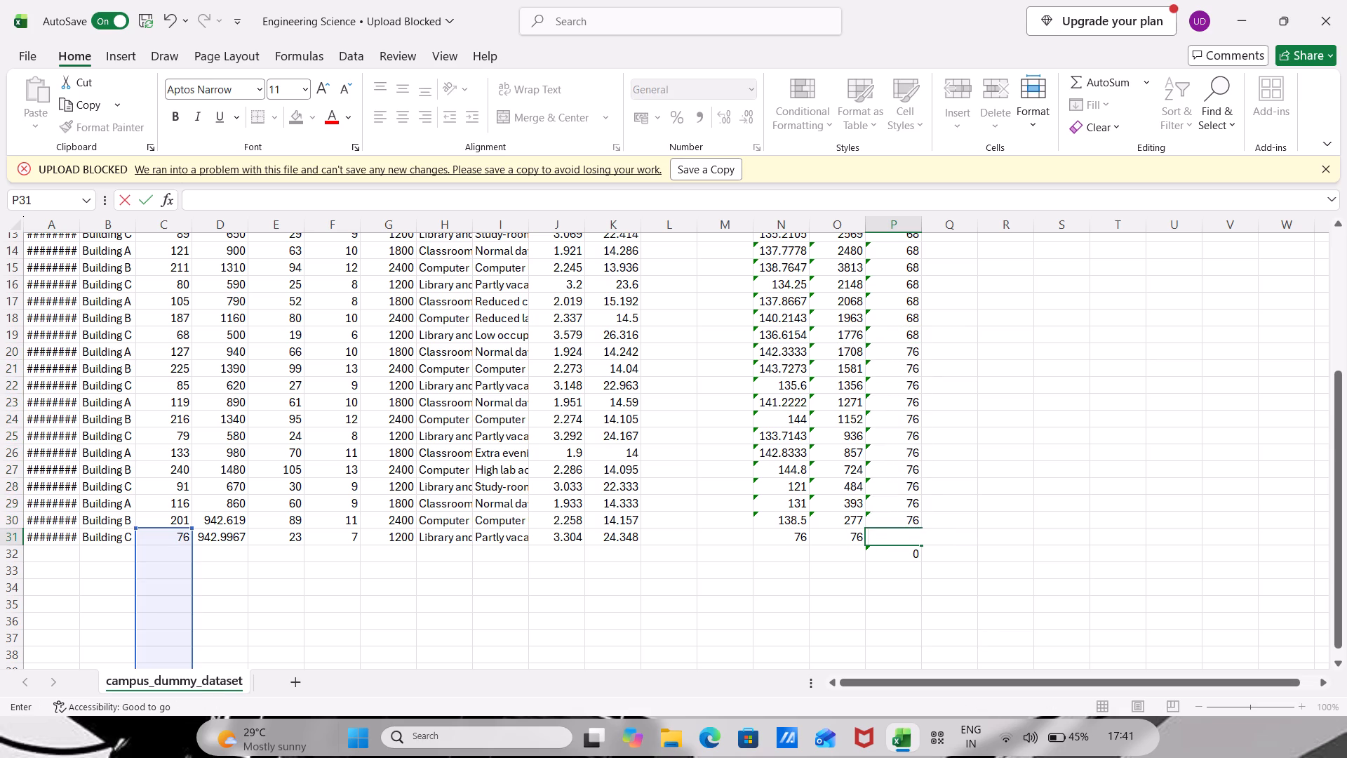
{"action": "left_click_drag", "start_coordinate": [916, 361], "coordinate": [909, 334]}
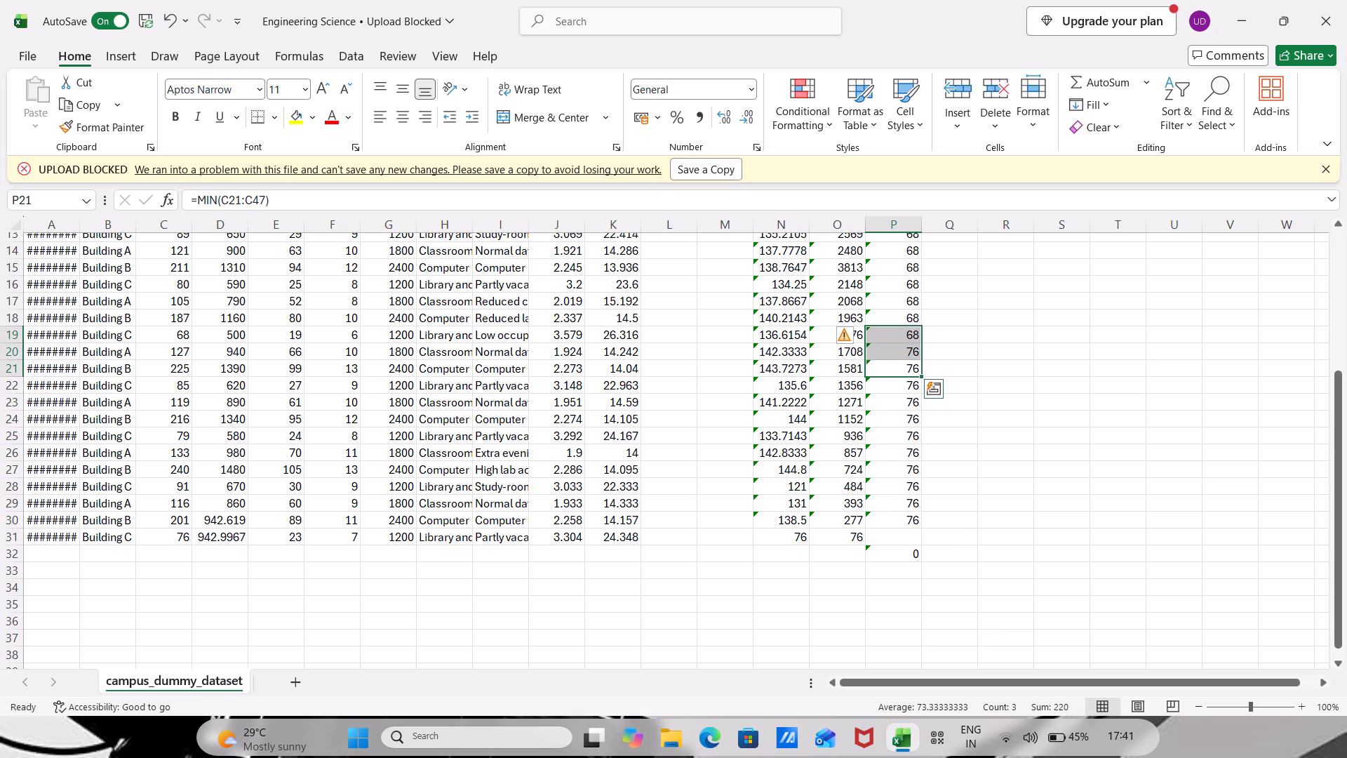
{"action": "left_click", "coordinate": [912, 354]}
{"action": "left_click_drag", "start_coordinate": [912, 354], "coordinate": [918, 425]}
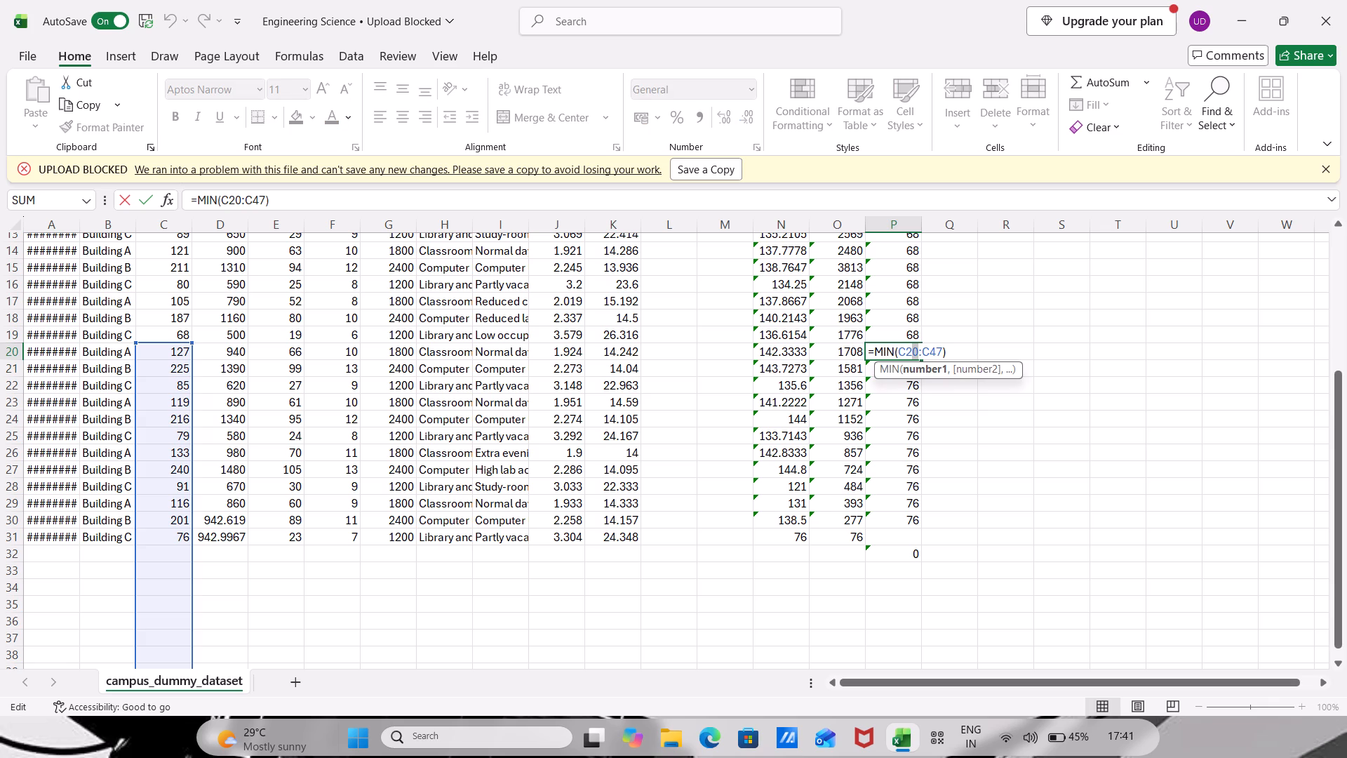
{"action": "left_click", "coordinate": [1036, 335]}
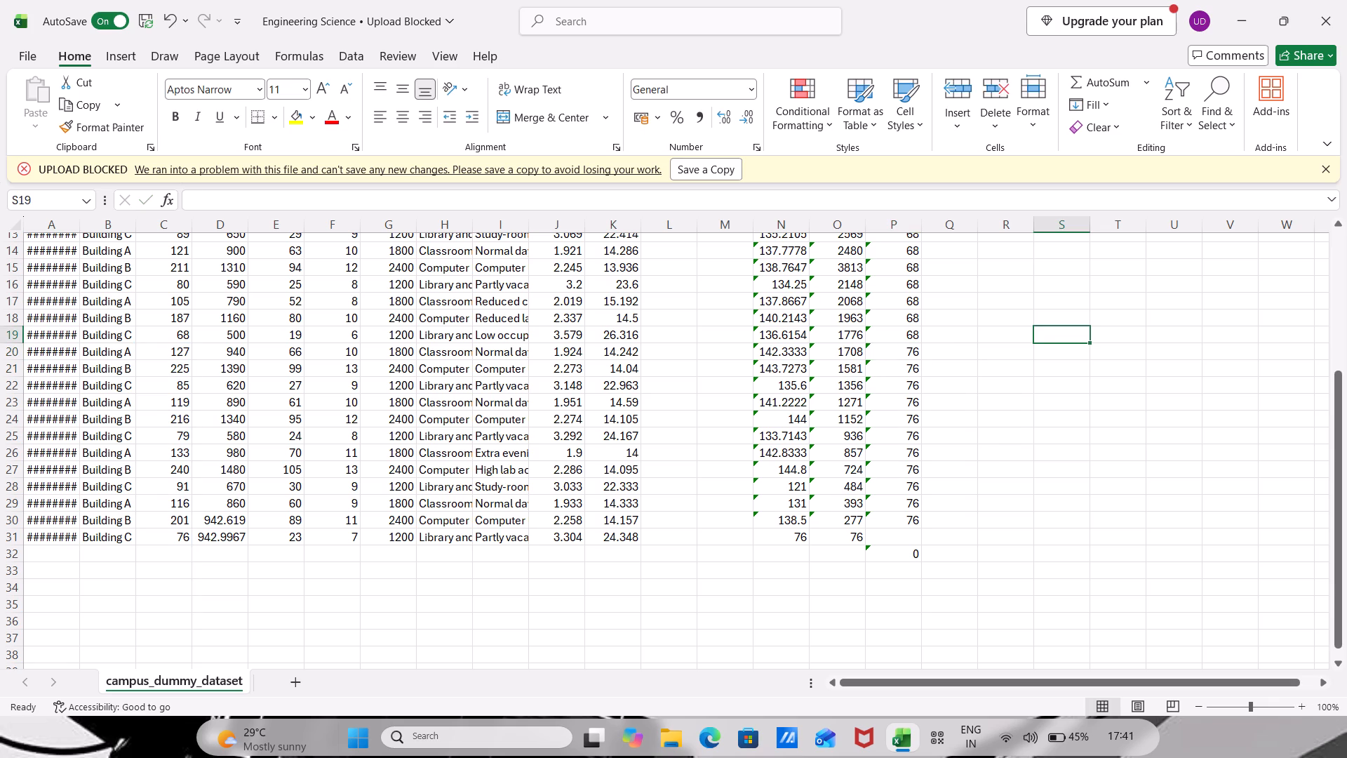
{"action": "left_click_drag", "start_coordinate": [914, 356], "coordinate": [880, 561]}
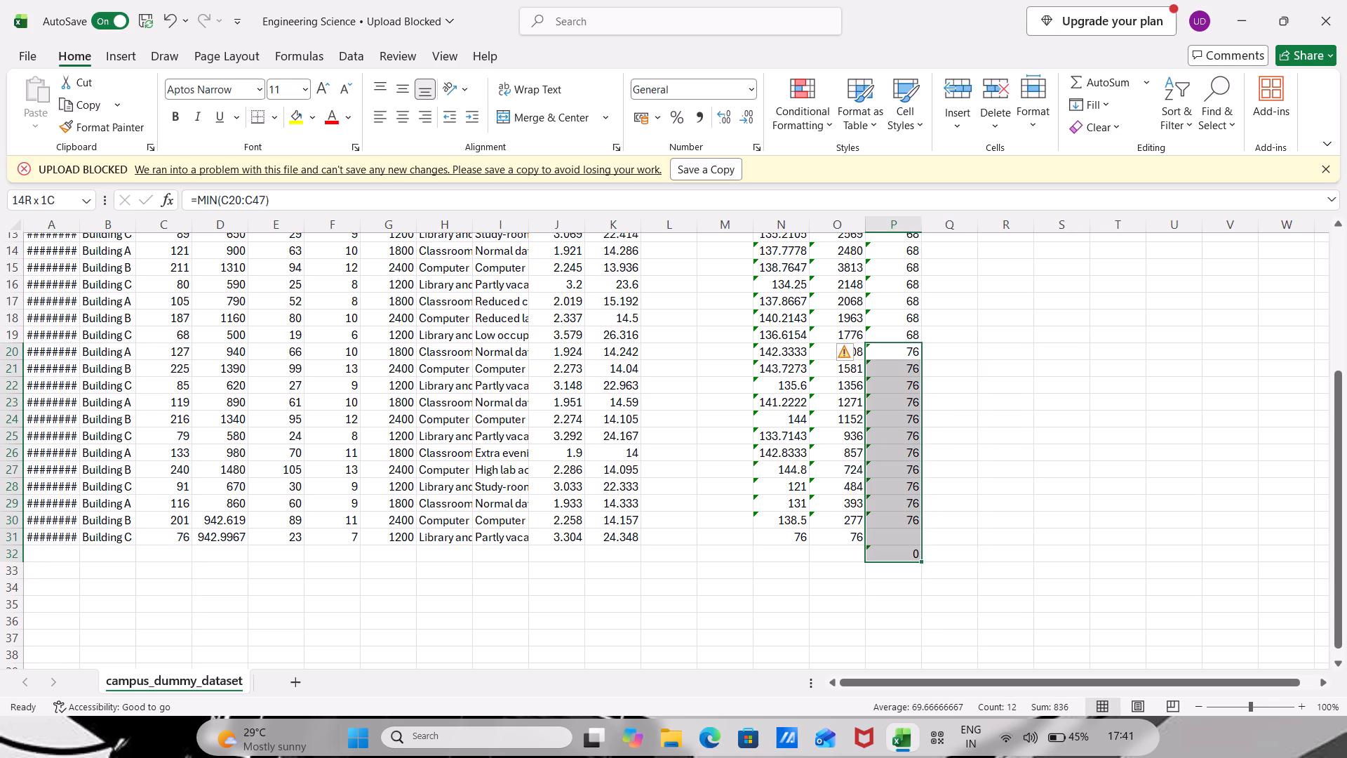
{"action": "left_click_drag", "start_coordinate": [880, 561], "coordinate": [894, 557]}
{"action": "key", "text": "Delete"}
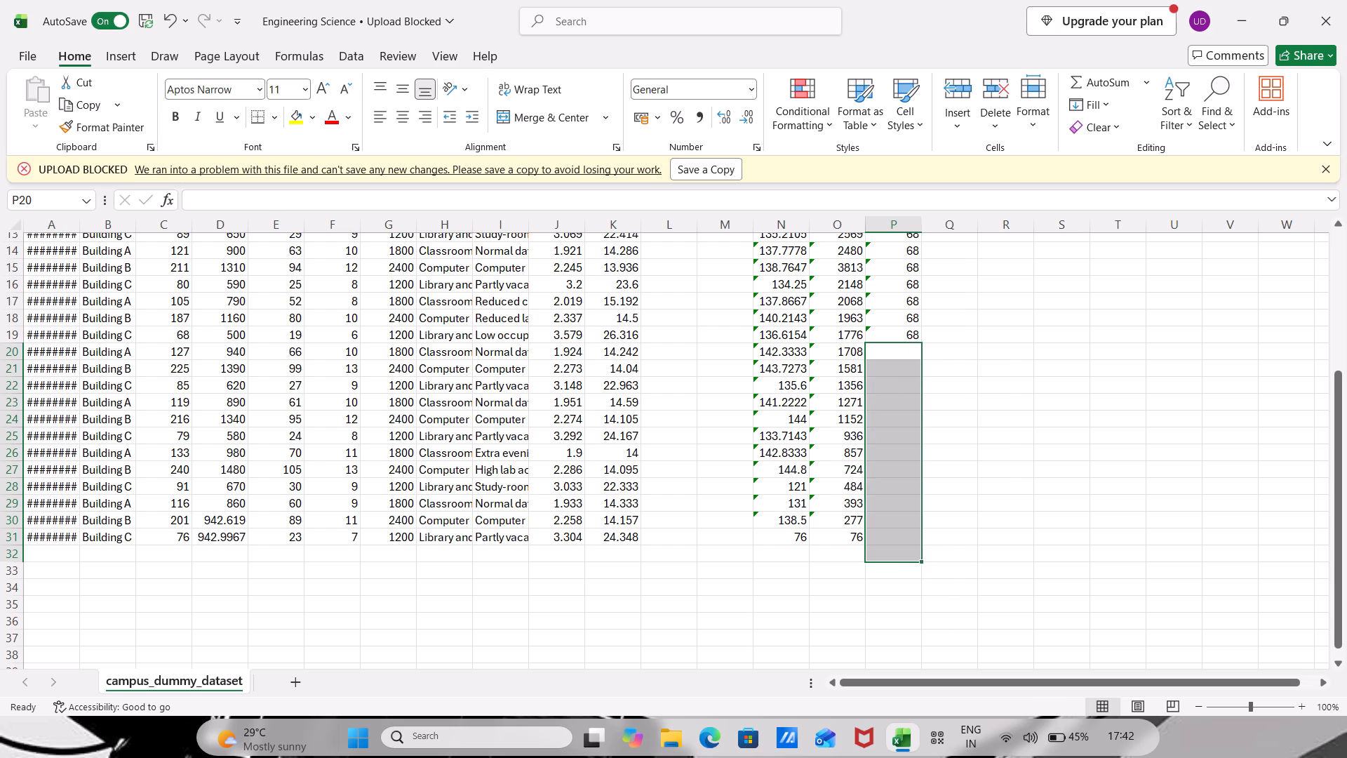
Clear the remaining pasted MIN formulas in cells P5 to P19, keeping those in P2:P4.
{"action": "scroll", "coordinate": [931, 507], "scroll_direction": "up", "scroll_amount": 4}
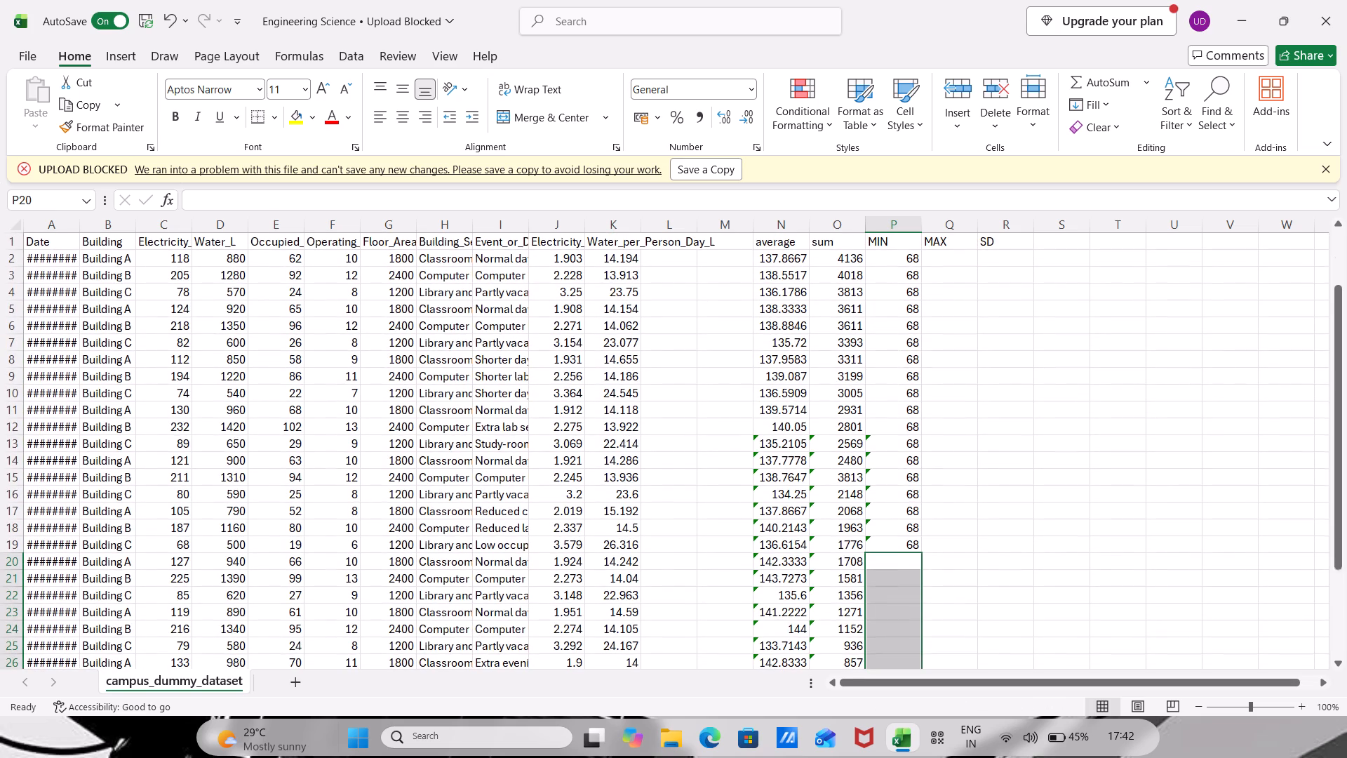
{"action": "left_click_drag", "start_coordinate": [909, 310], "coordinate": [920, 441]}
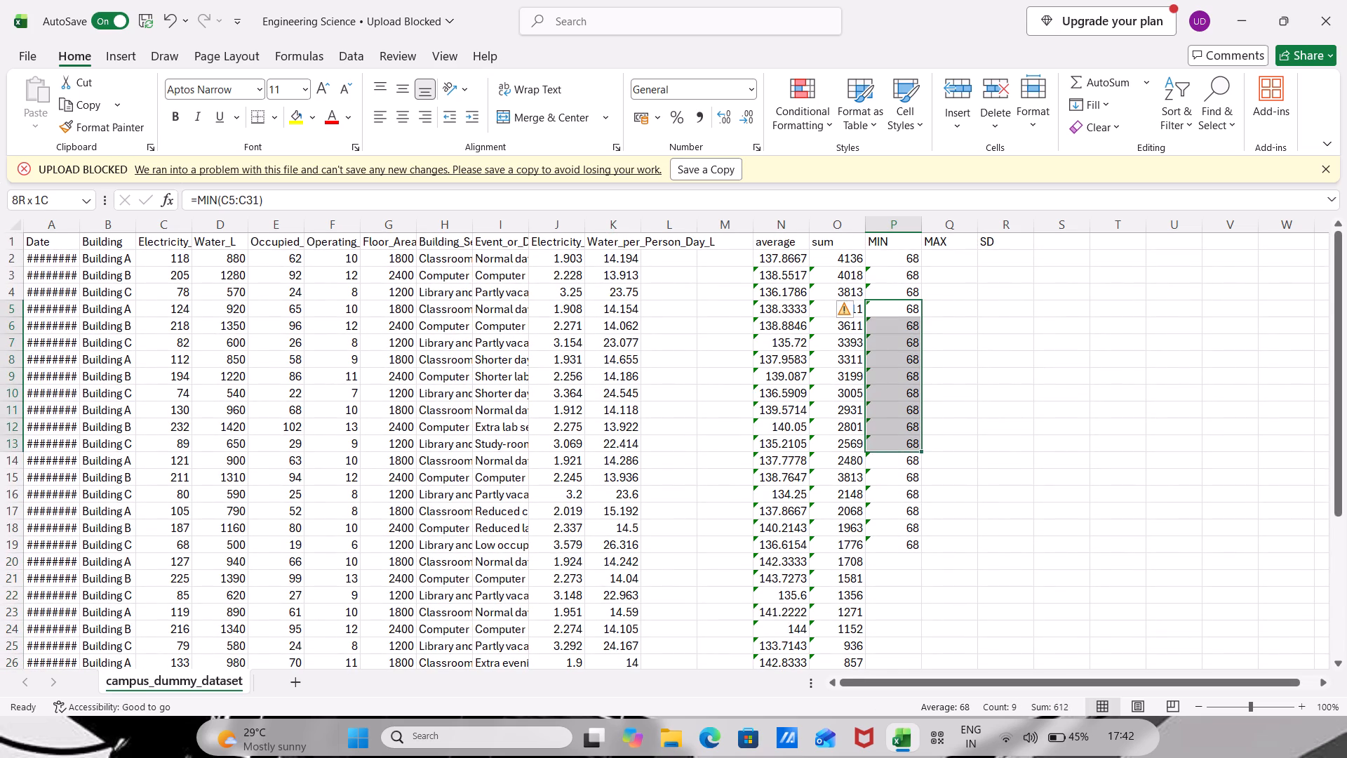
{"action": "left_click_drag", "start_coordinate": [920, 441], "coordinate": [923, 524]}
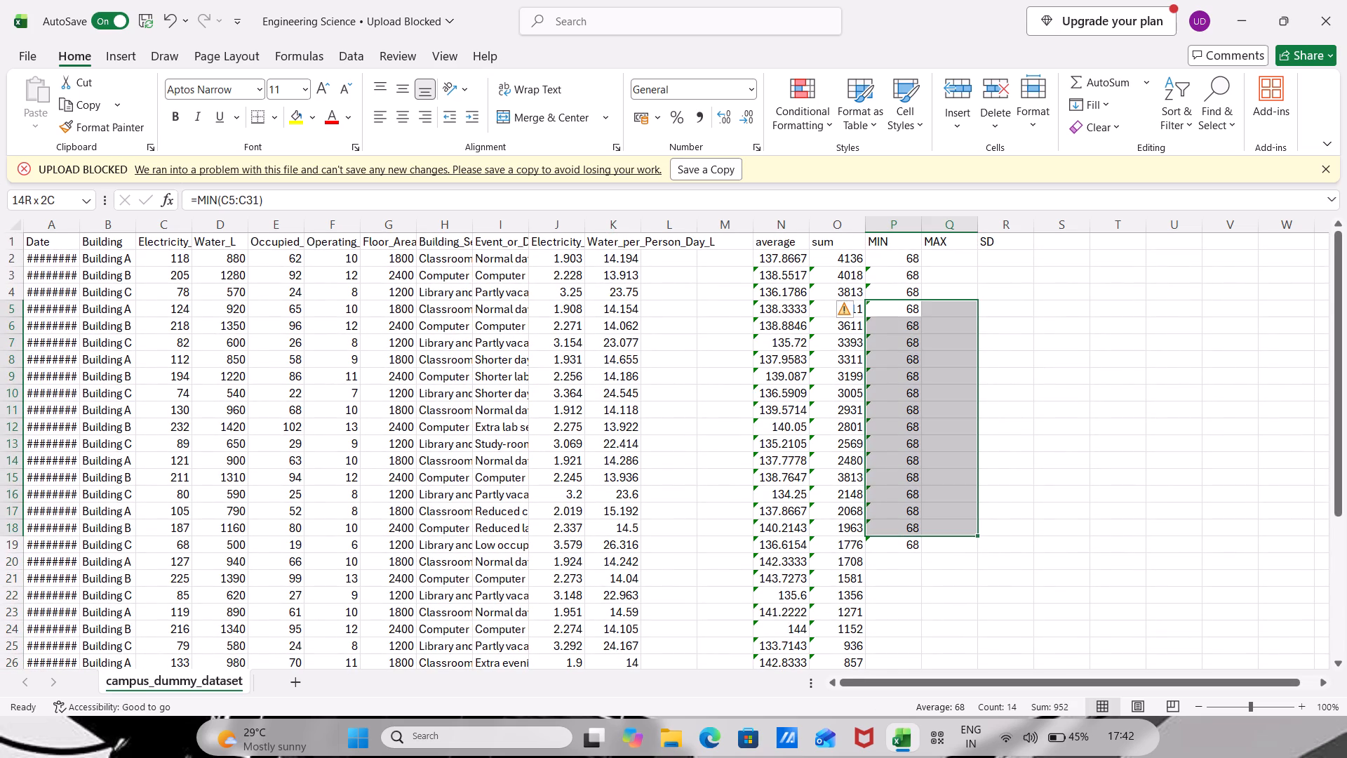
{"action": "left_click_drag", "start_coordinate": [923, 524], "coordinate": [918, 543]}
{"action": "key", "text": "BackSpace"}
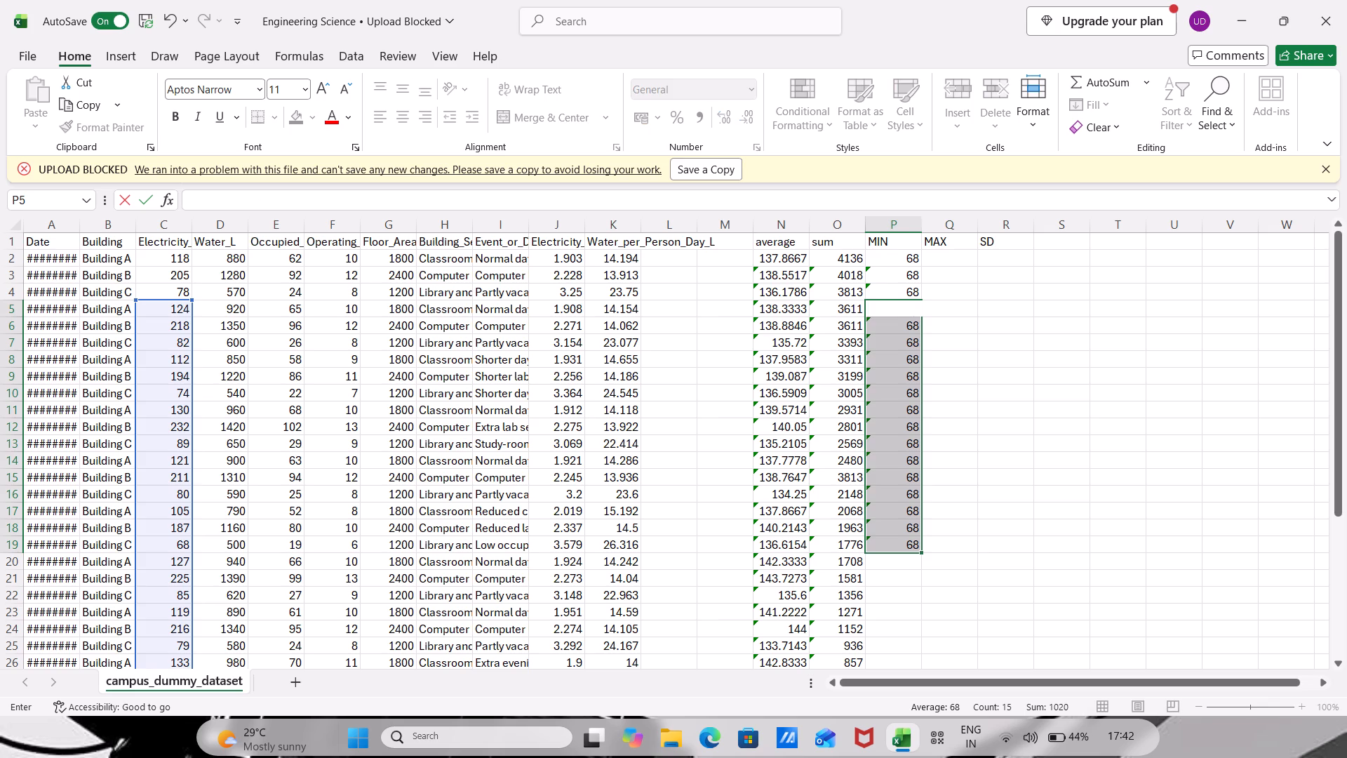
{"action": "key", "text": "Delete"}
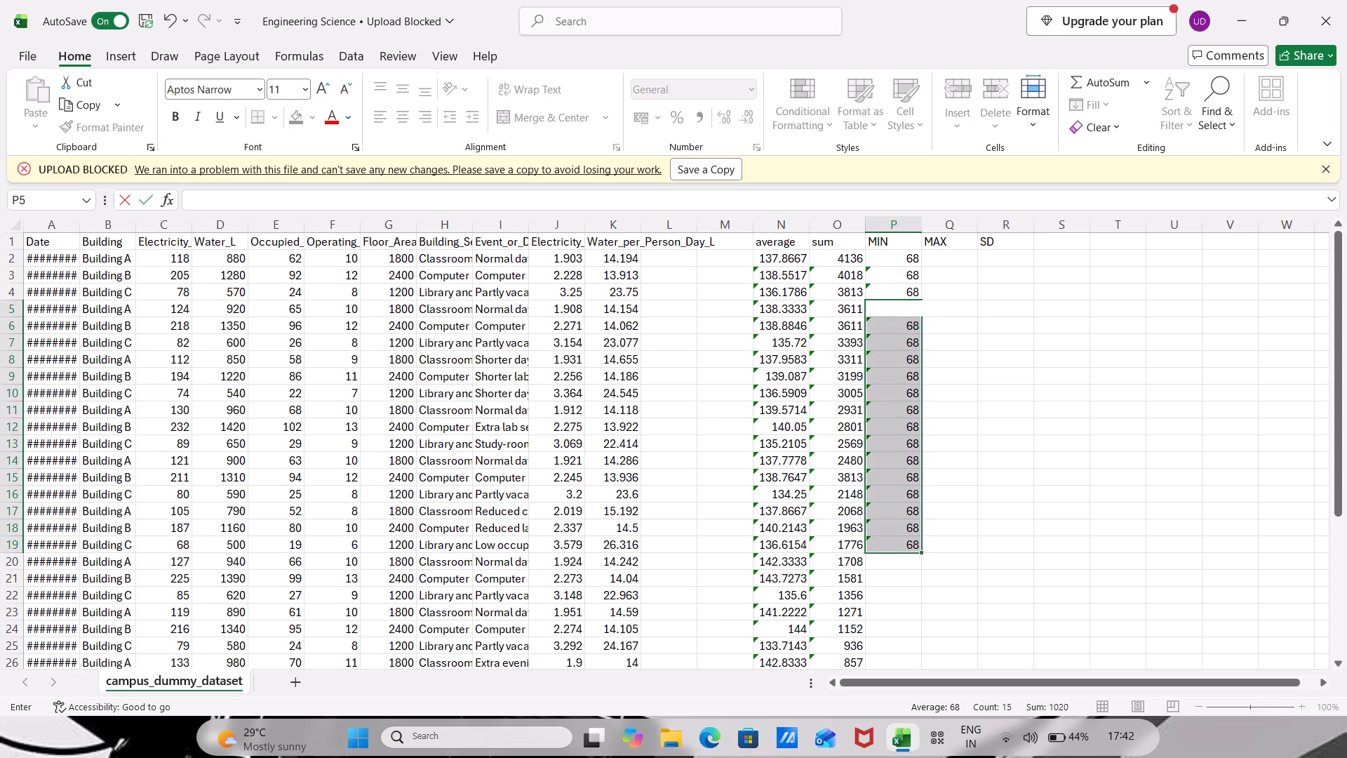
{"action": "left_click_drag", "start_coordinate": [902, 320], "coordinate": [901, 486]}
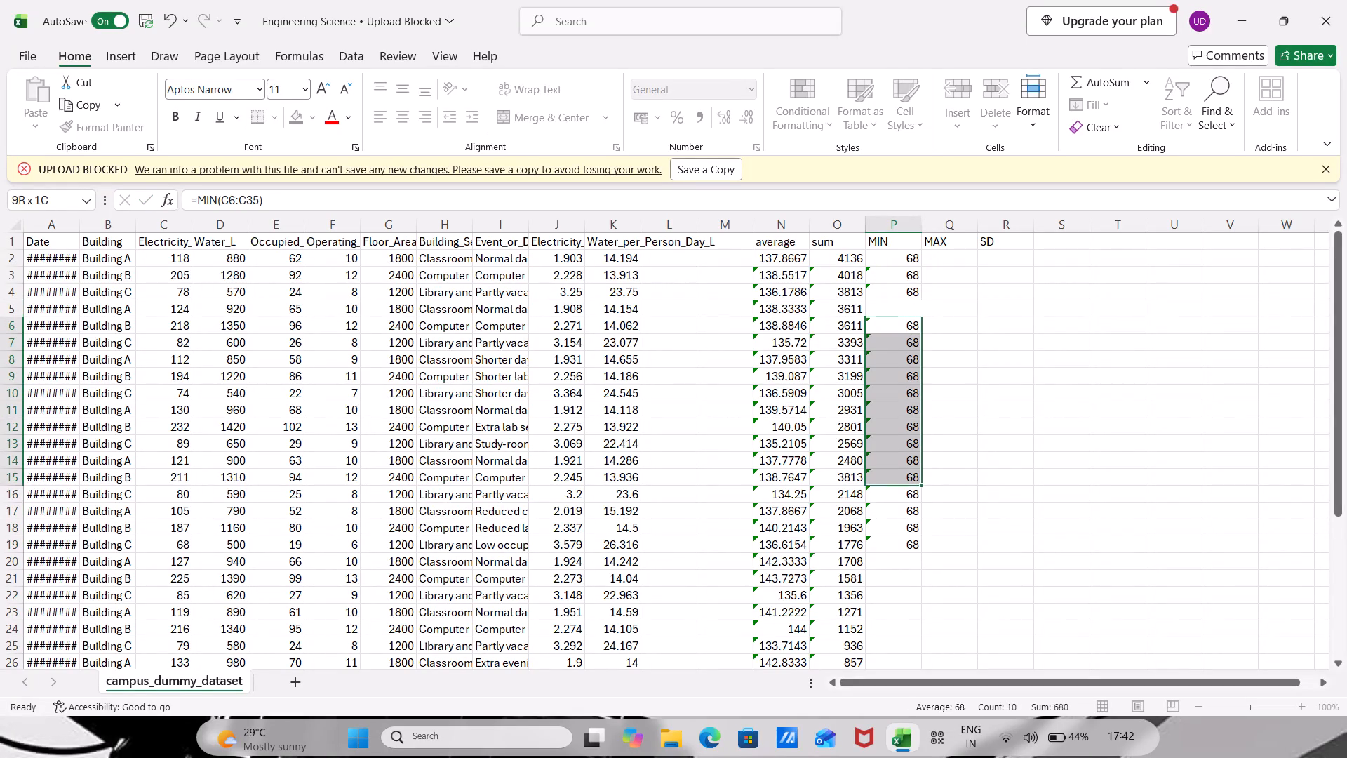
{"action": "left_click_drag", "start_coordinate": [901, 486], "coordinate": [906, 547]}
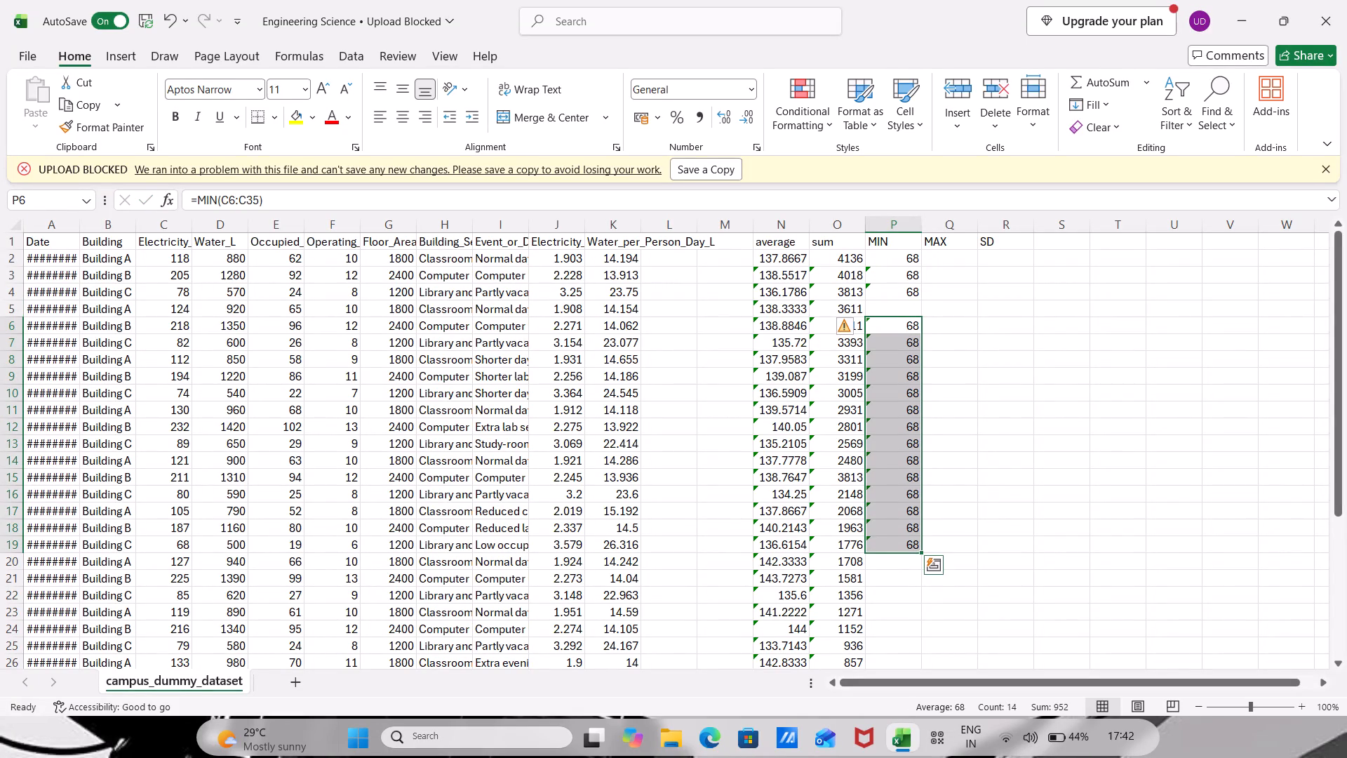
{"action": "key", "text": "Delete"}
Enter the formula =min(c5:c31) in cell P5 of the MIN column.
{"action": "left_click", "coordinate": [893, 310]}
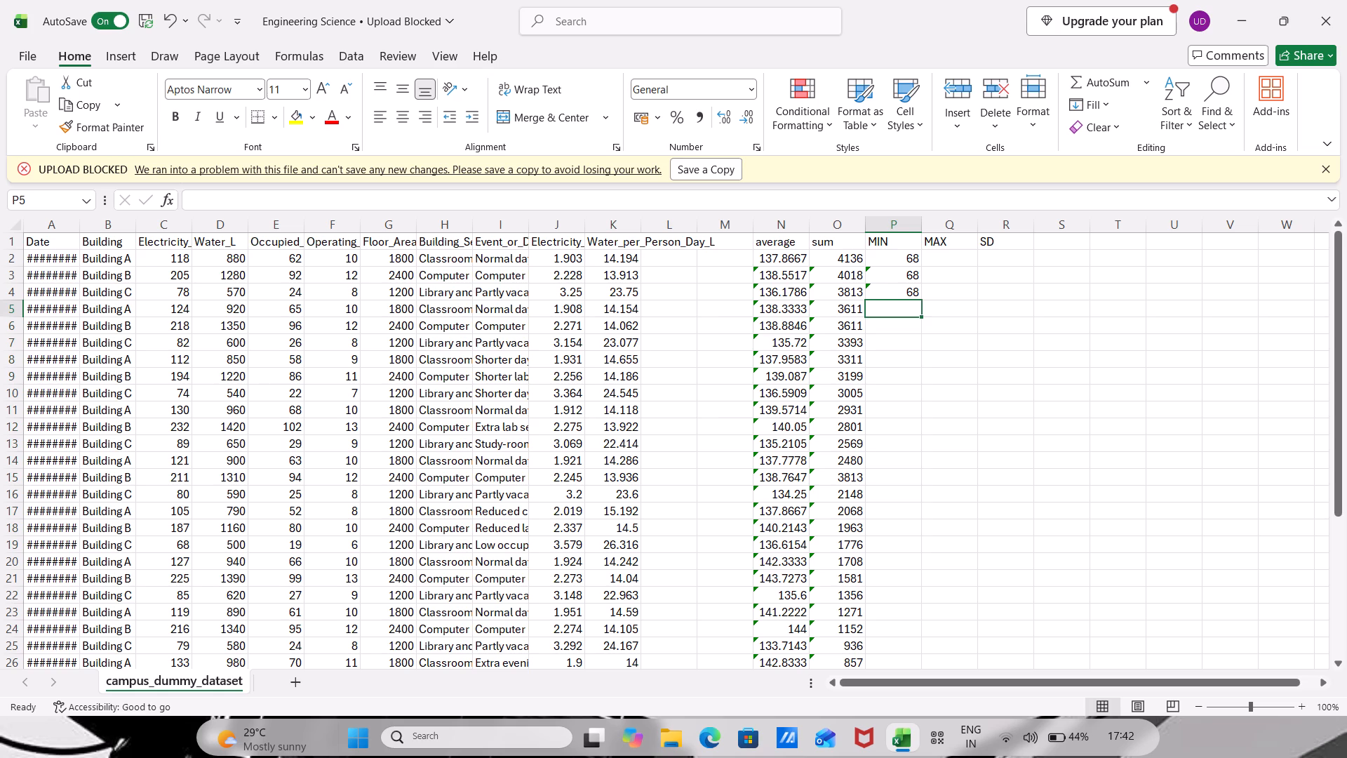
{"action": "key", "text": "equal"}
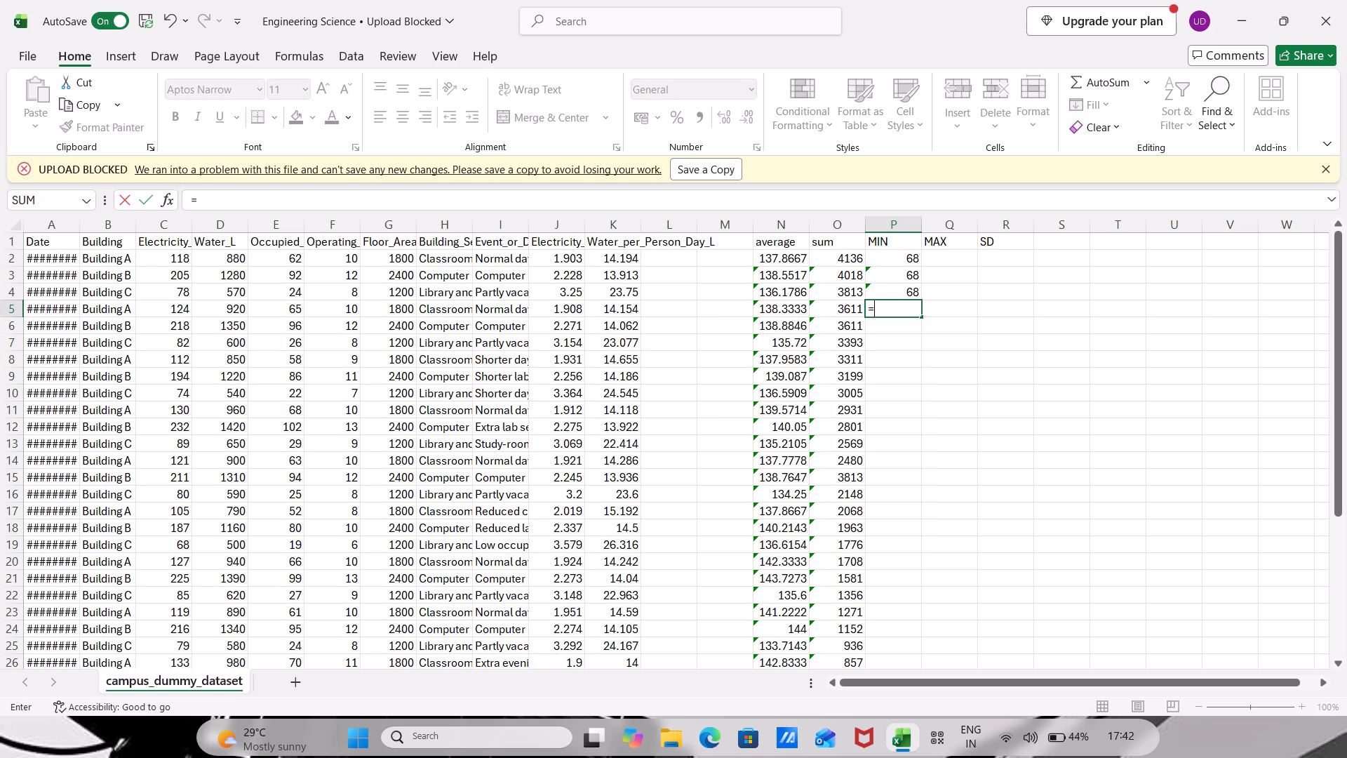
{"action": "type", "text": "min"}
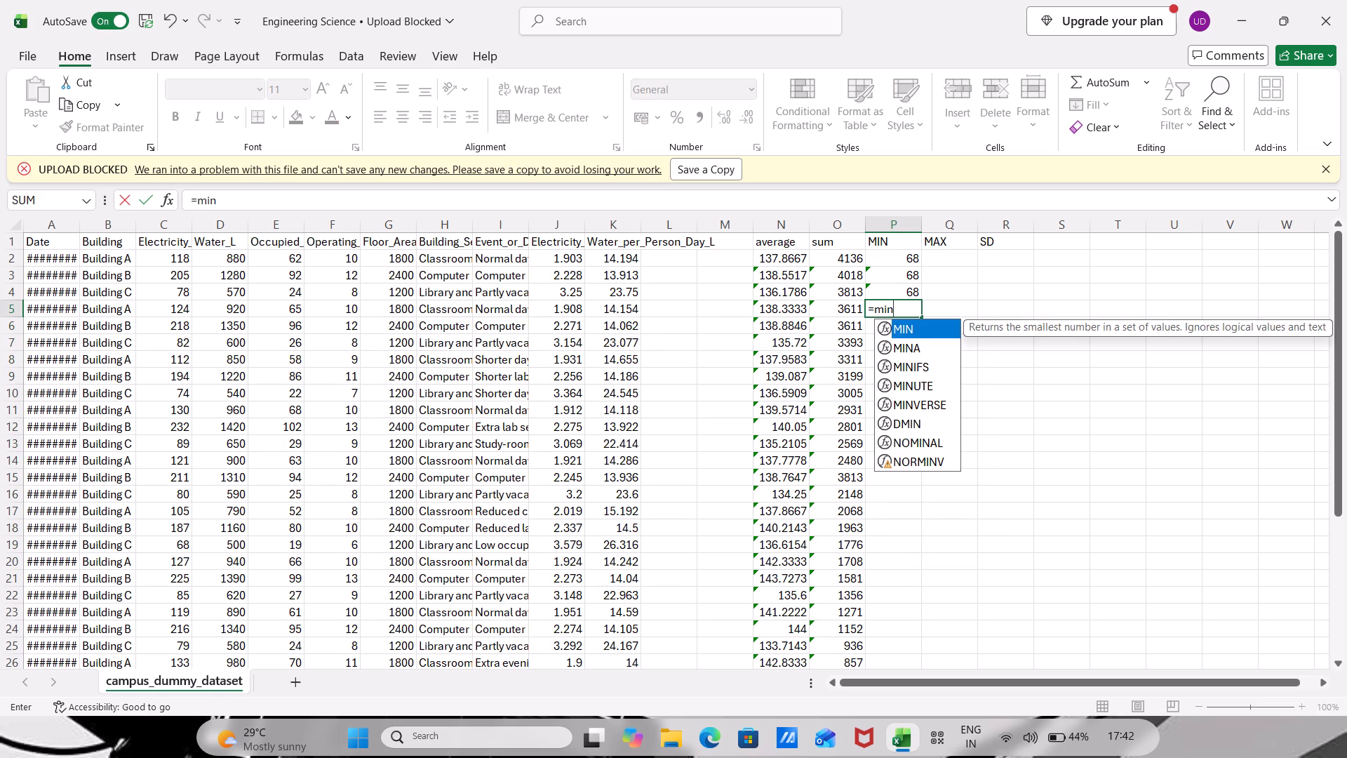
{"action": "key", "text": "shift+parenleft"}
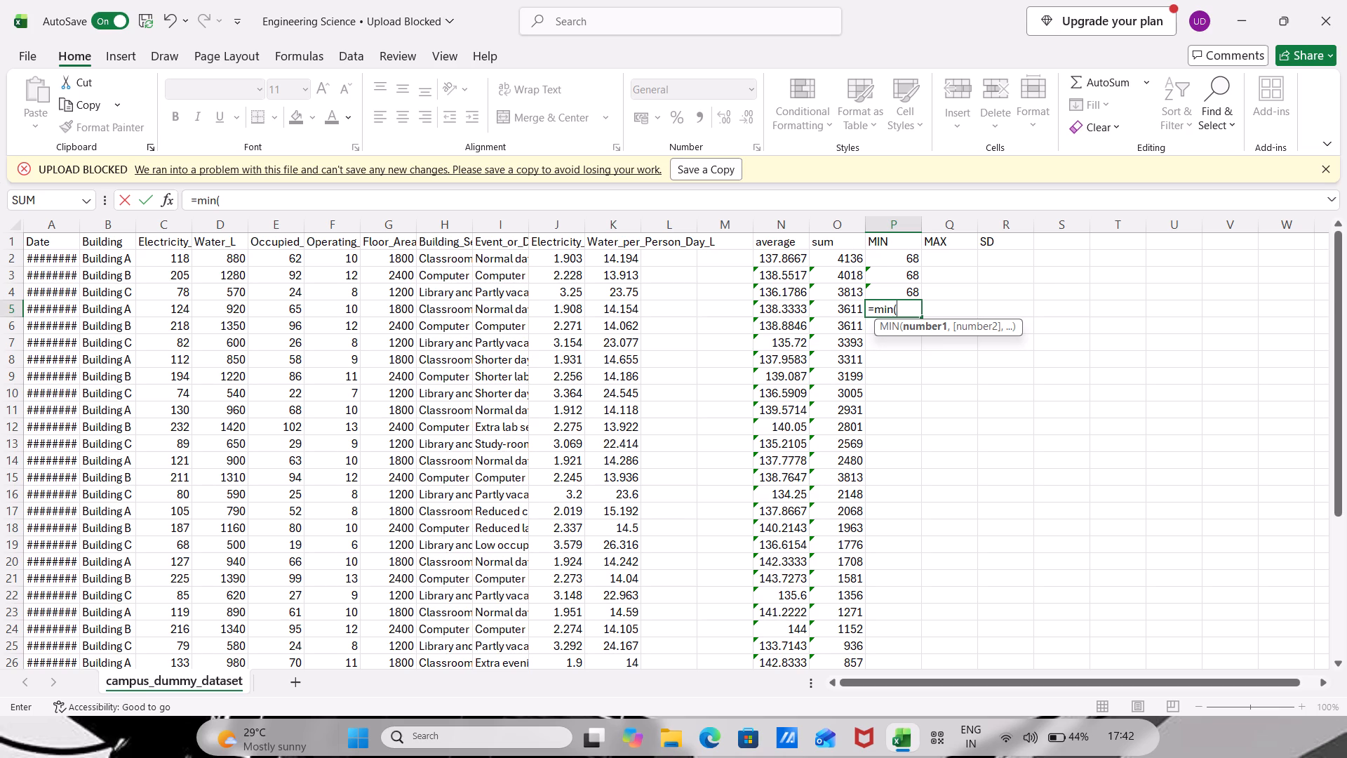
{"action": "key", "text": "c"}
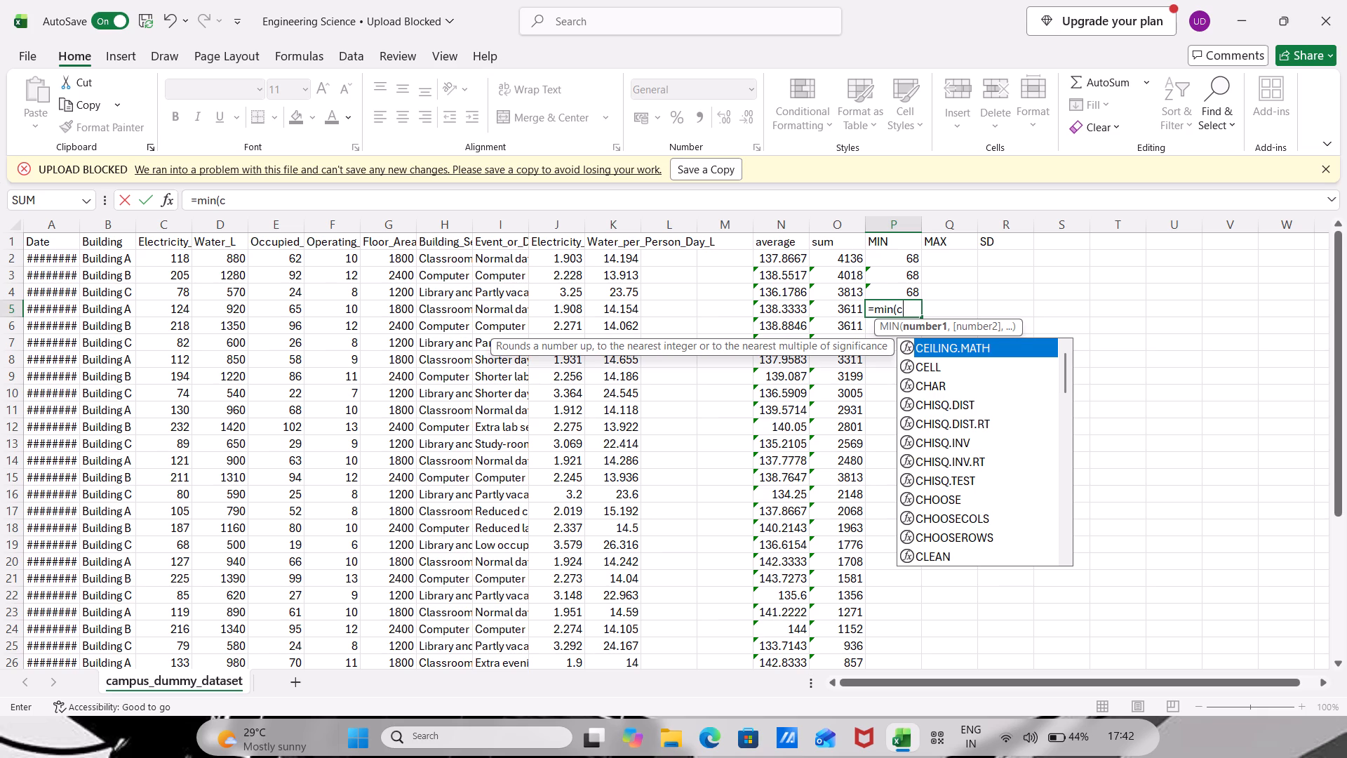
{"action": "key", "text": "5"}
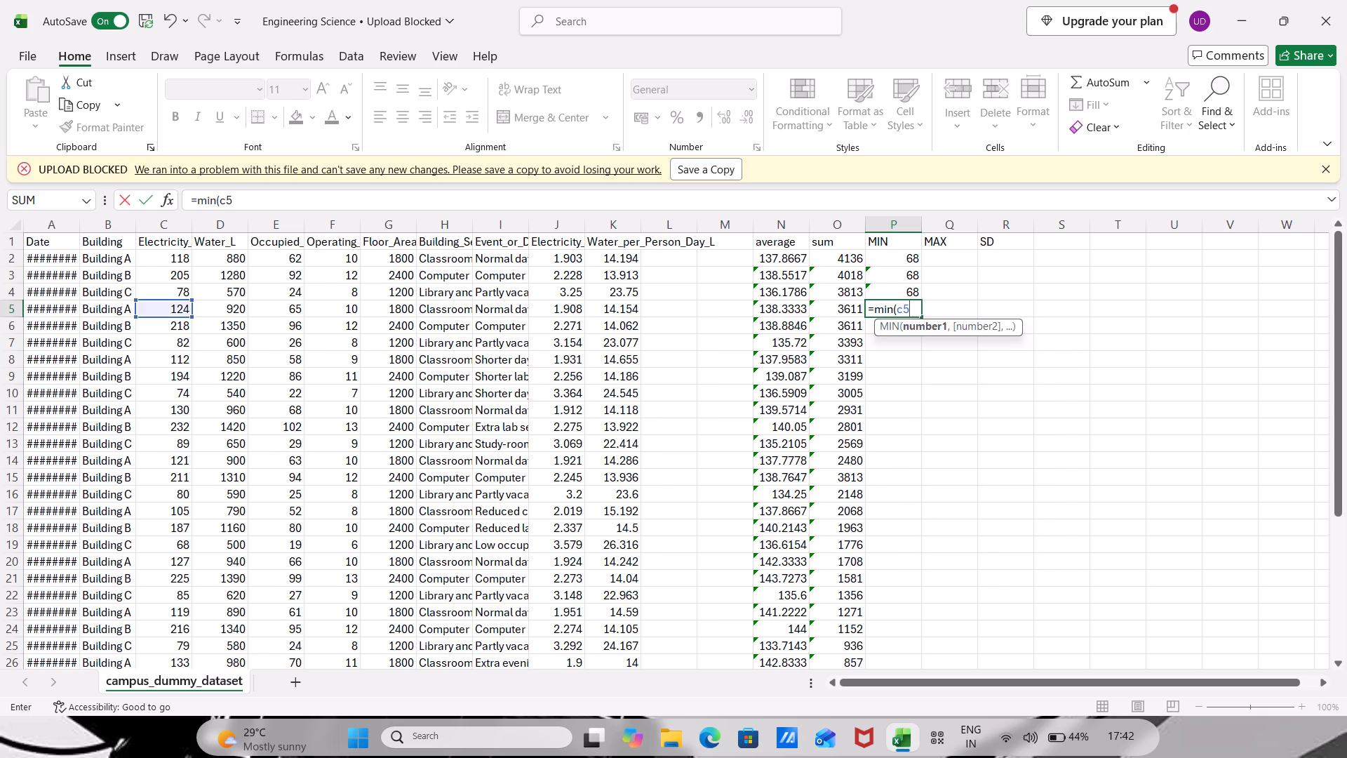
{"action": "key", "text": "shift+colon"}
{"action": "type", "text": "c31"}
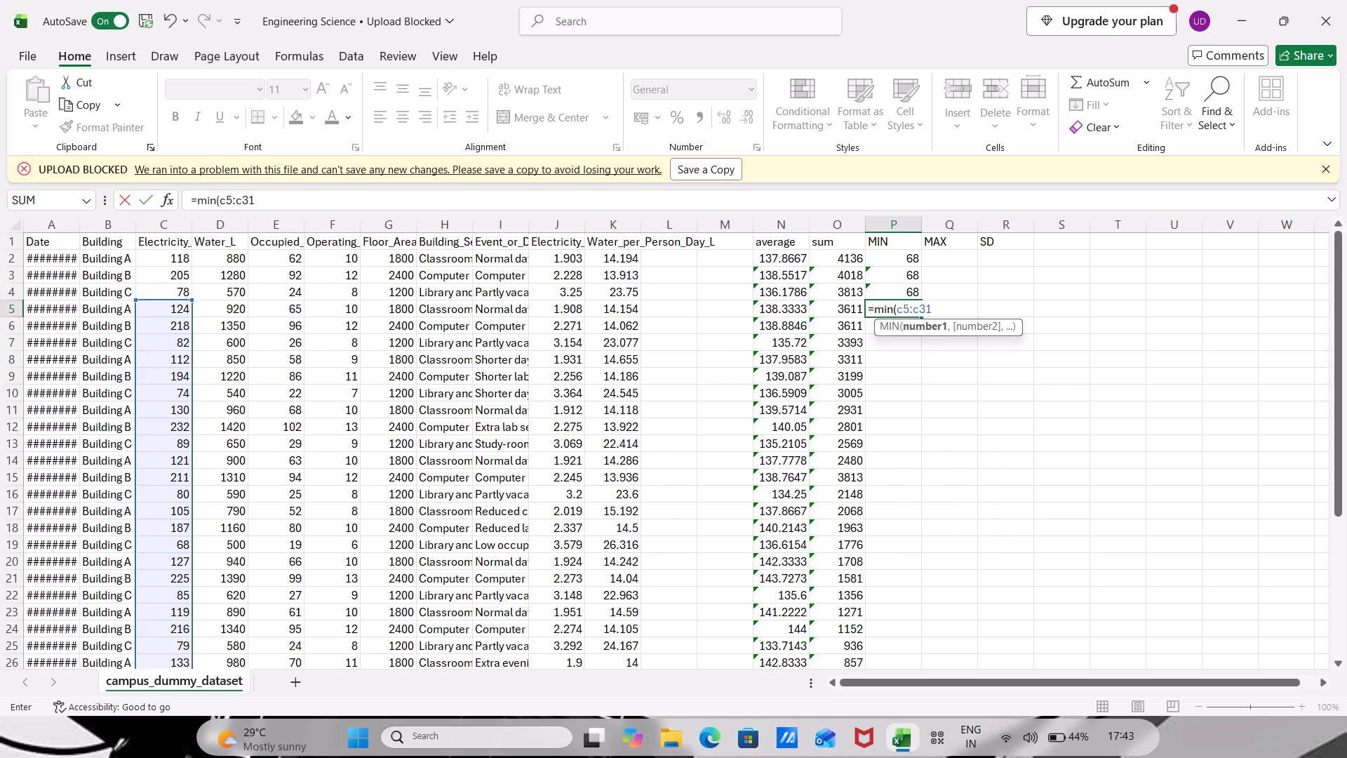
{"action": "key", "text": "shift+parenright"}
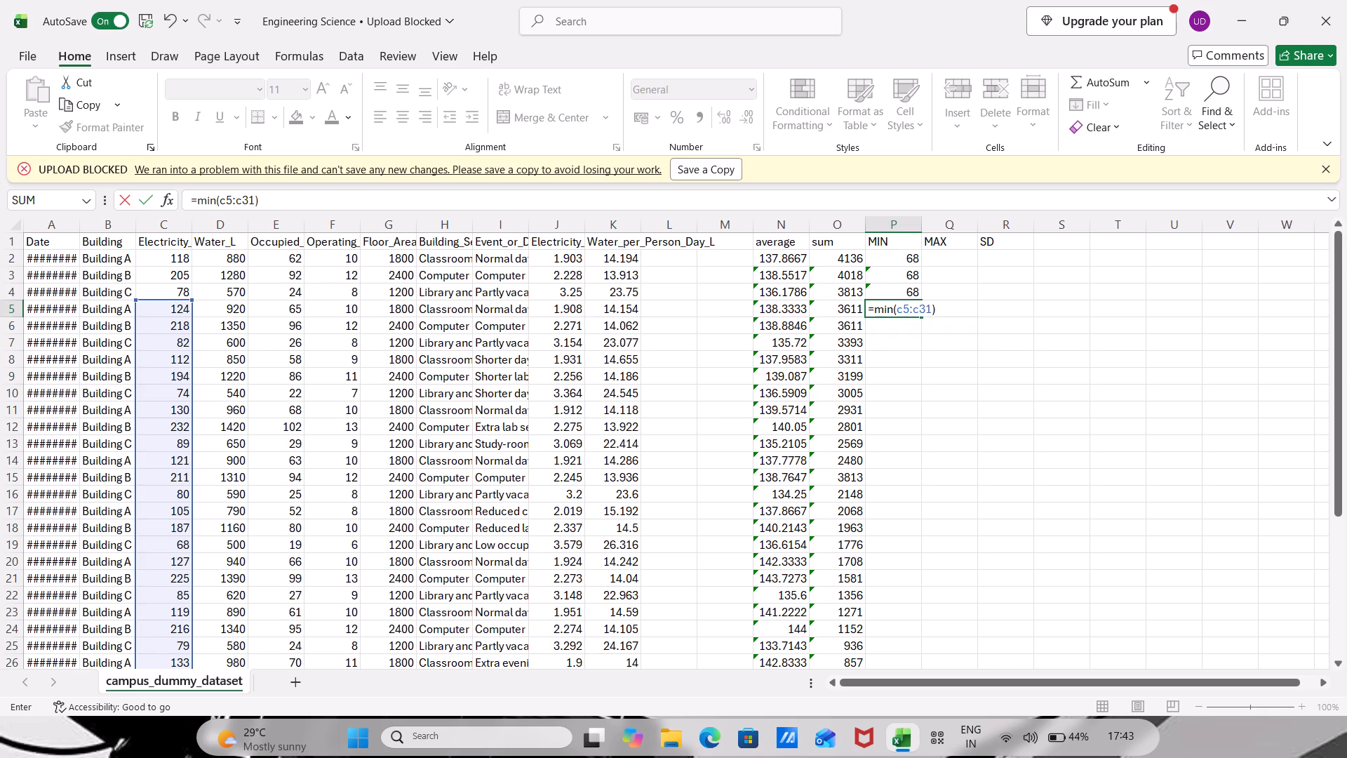
{"action": "key", "text": "Return"}
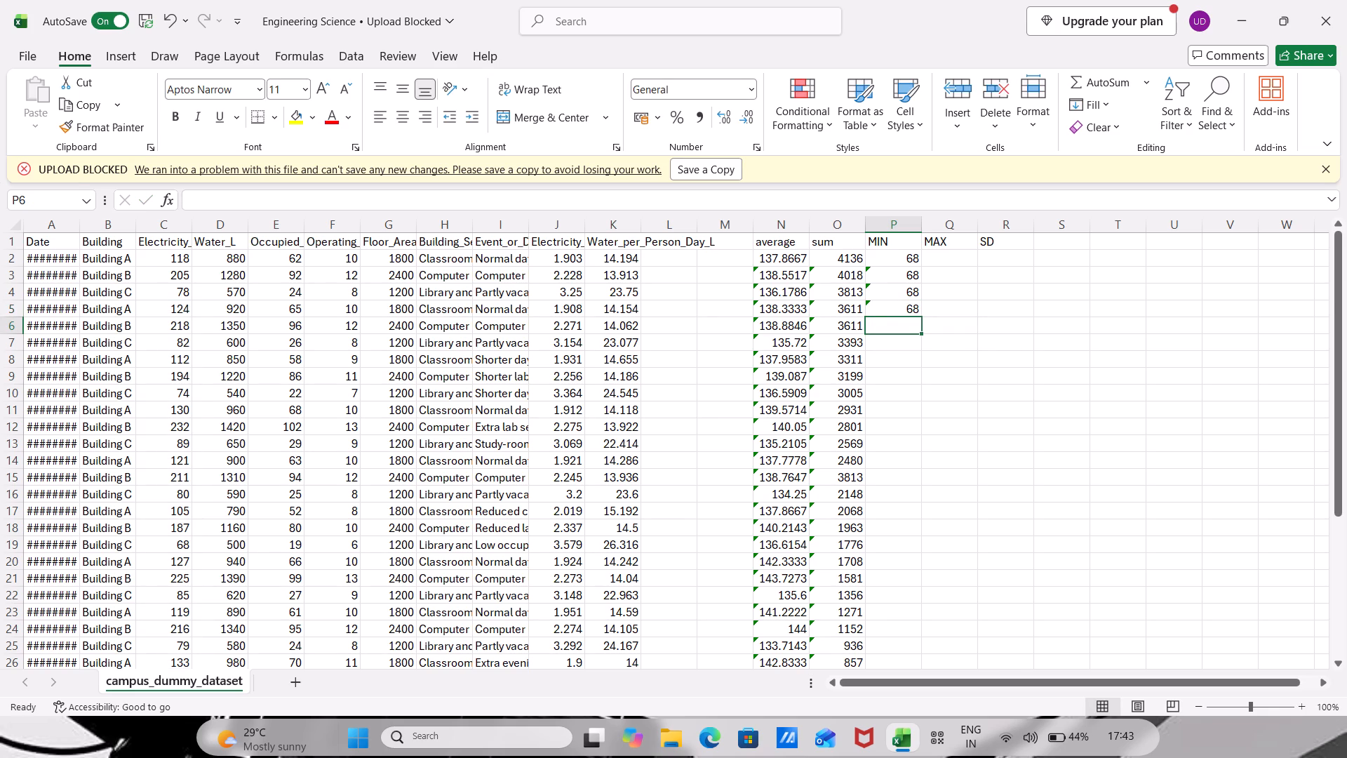
Enter the formula =min(c6:c31) in cell P6 of the MIN column.
{"action": "key", "text": "equal"}
{"action": "type", "text": "min"}
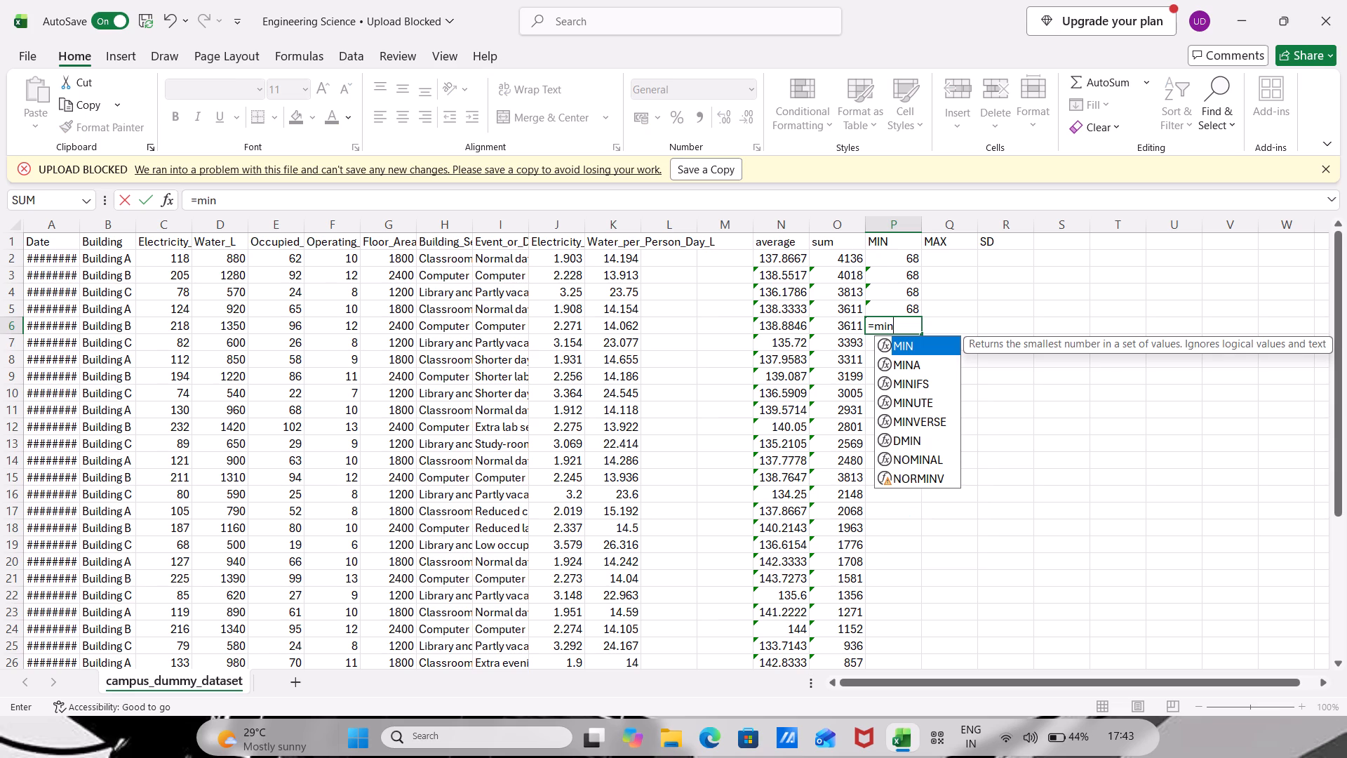
{"action": "key", "text": "shift+parenleft"}
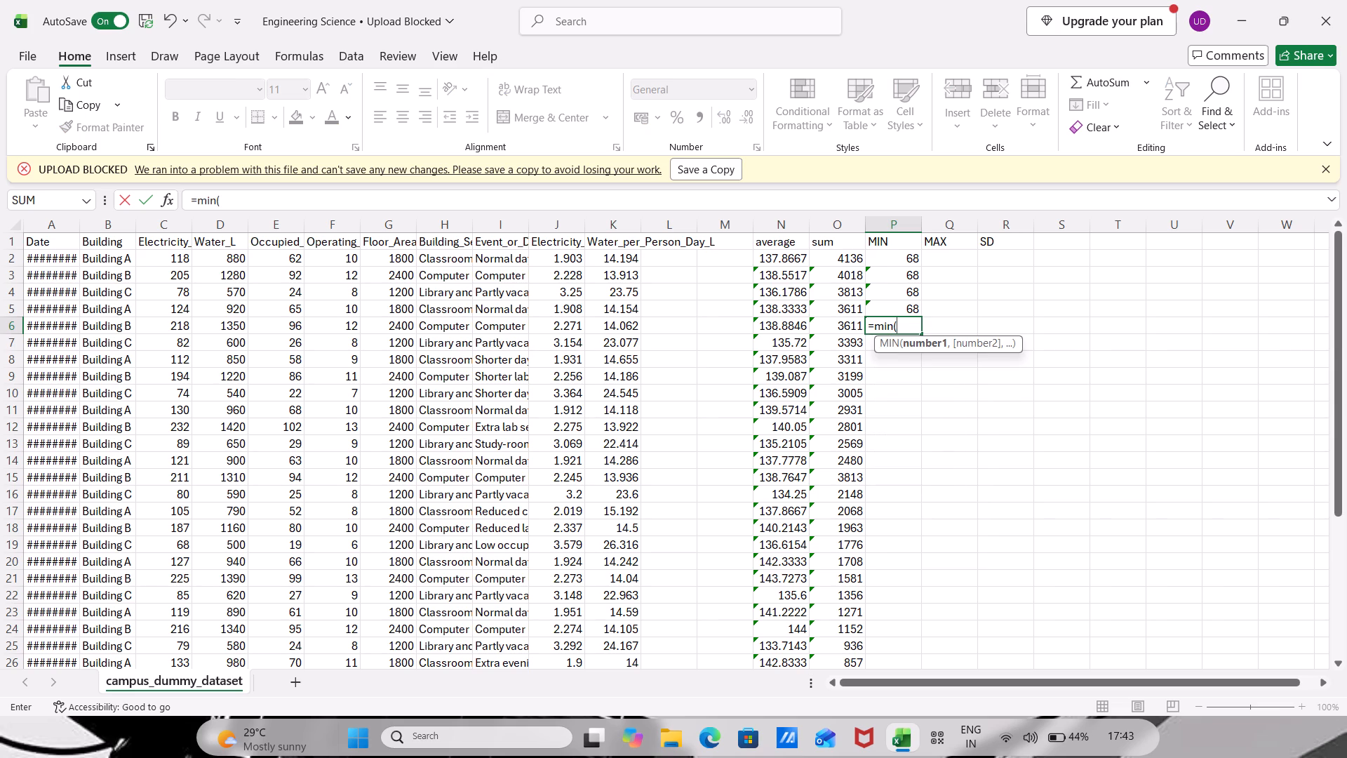
{"action": "key", "text": "c"}
{"action": "key", "text": "6"}
{"action": "key", "text": "shift+colon"}
{"action": "key", "text": "c"}
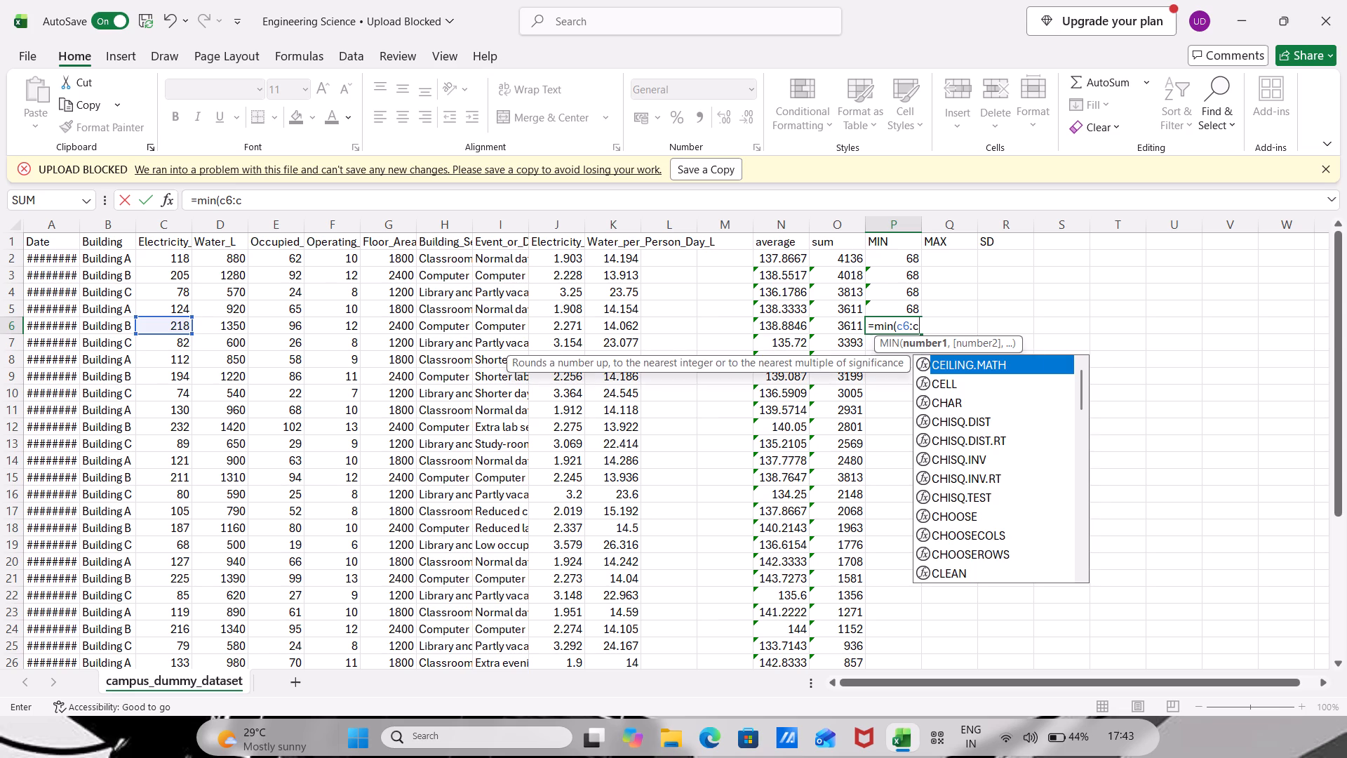
{"action": "type", "text": "31"}
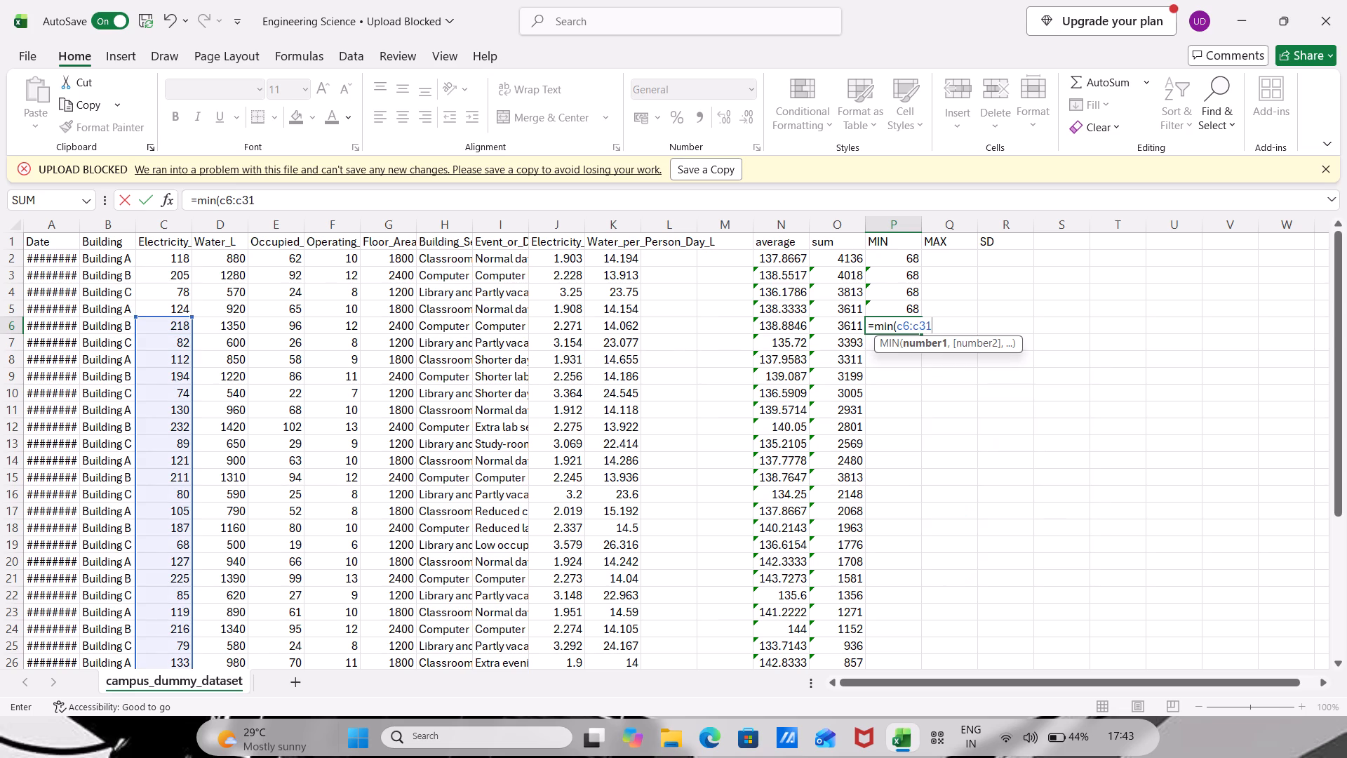
{"action": "key", "text": "shift+parenright"}
{"action": "key", "text": "Return"}
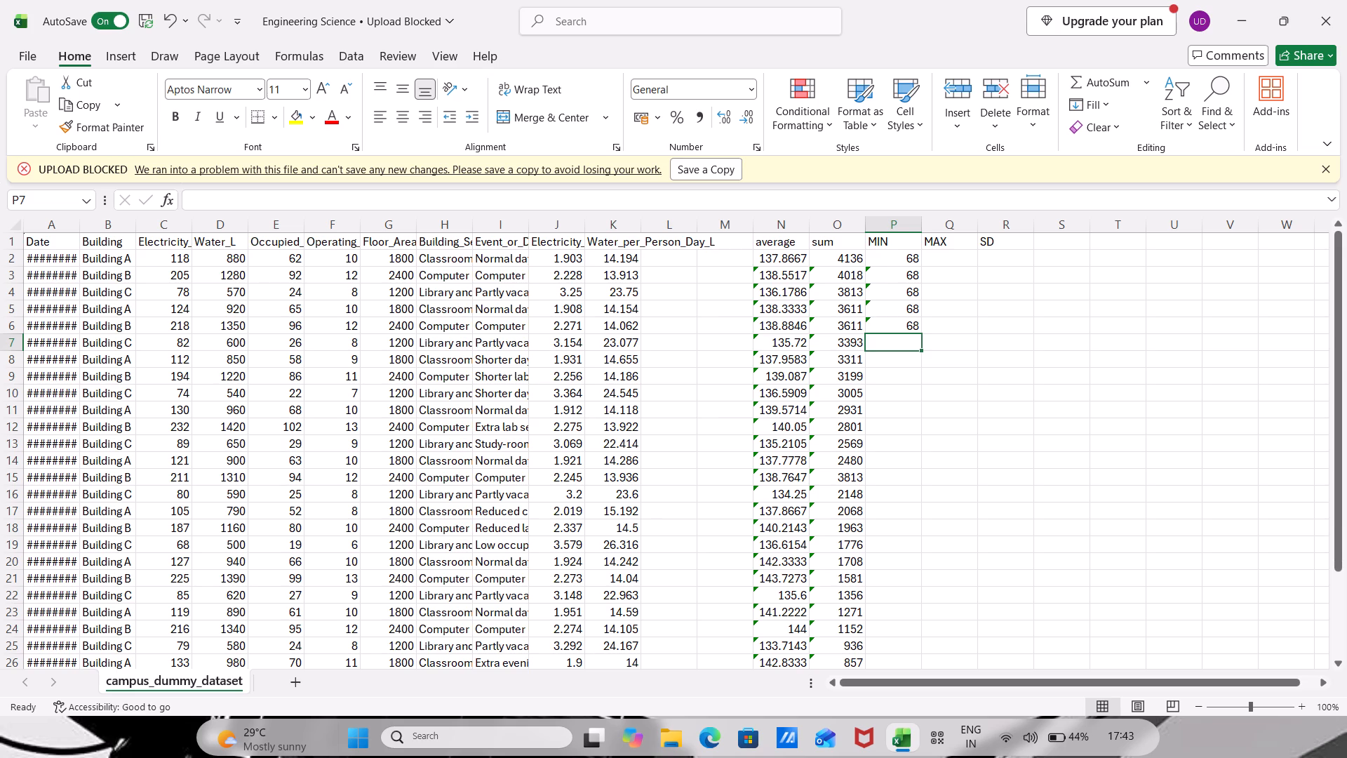
Enter the formula =min(c7:c31) in cell P7 of the MIN column.
{"action": "key", "text": "equal"}
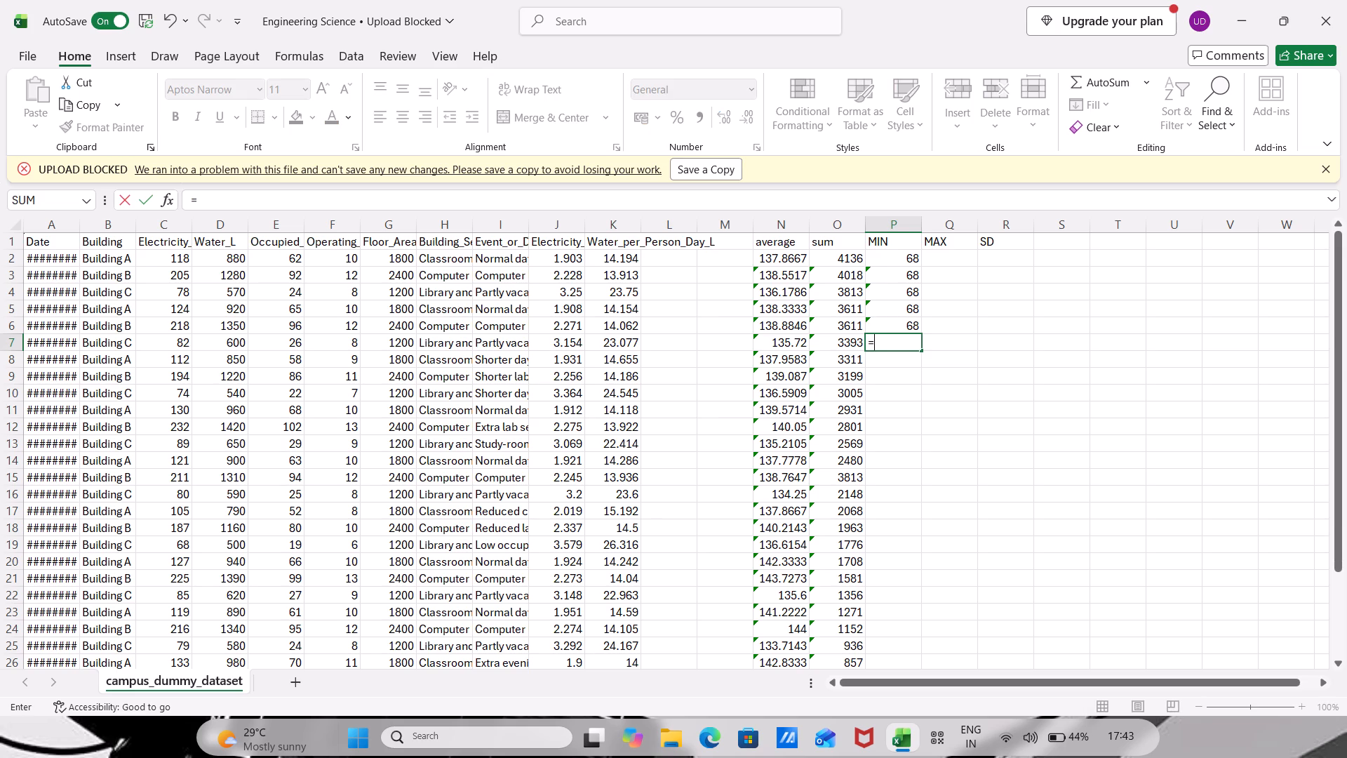
{"action": "type", "text": "mi"}
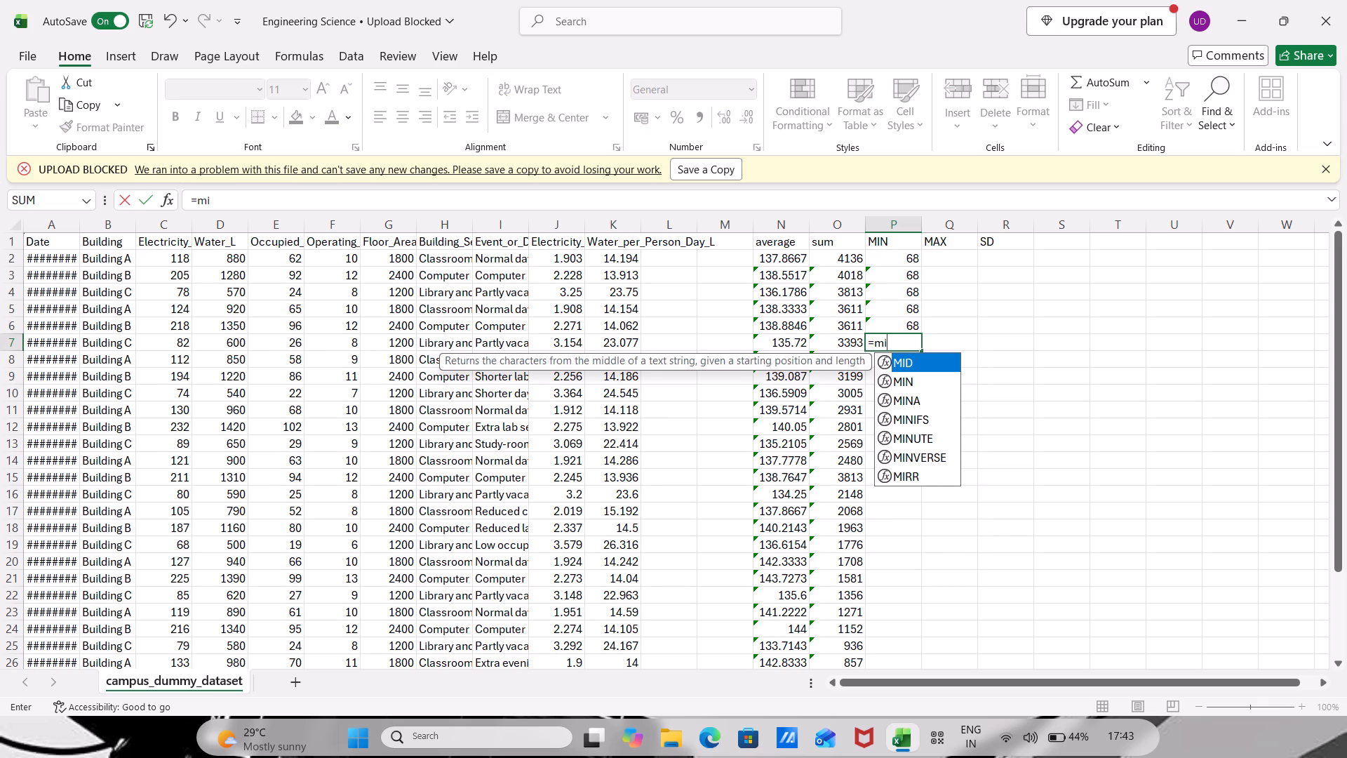
{"action": "key", "text": "n"}
{"action": "key", "text": "shift+parenleft"}
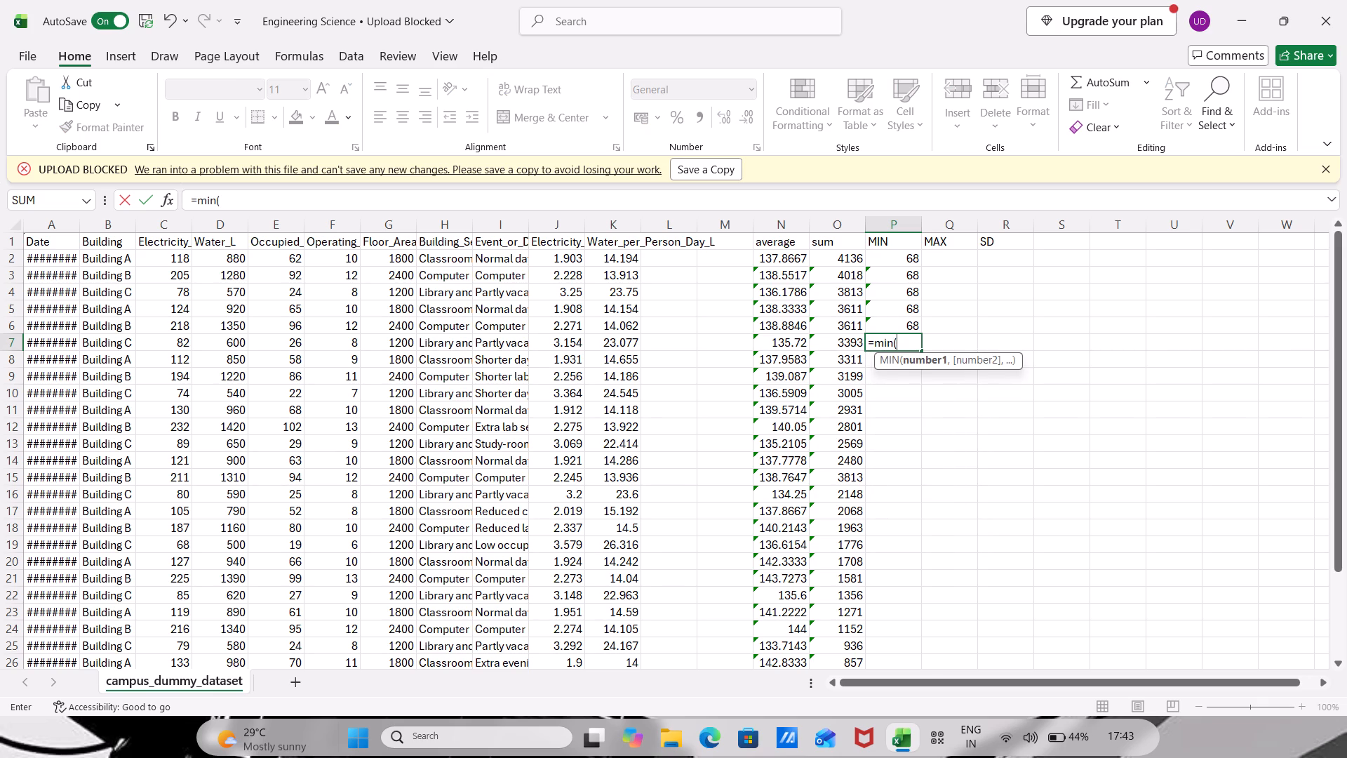
{"action": "key", "text": "c"}
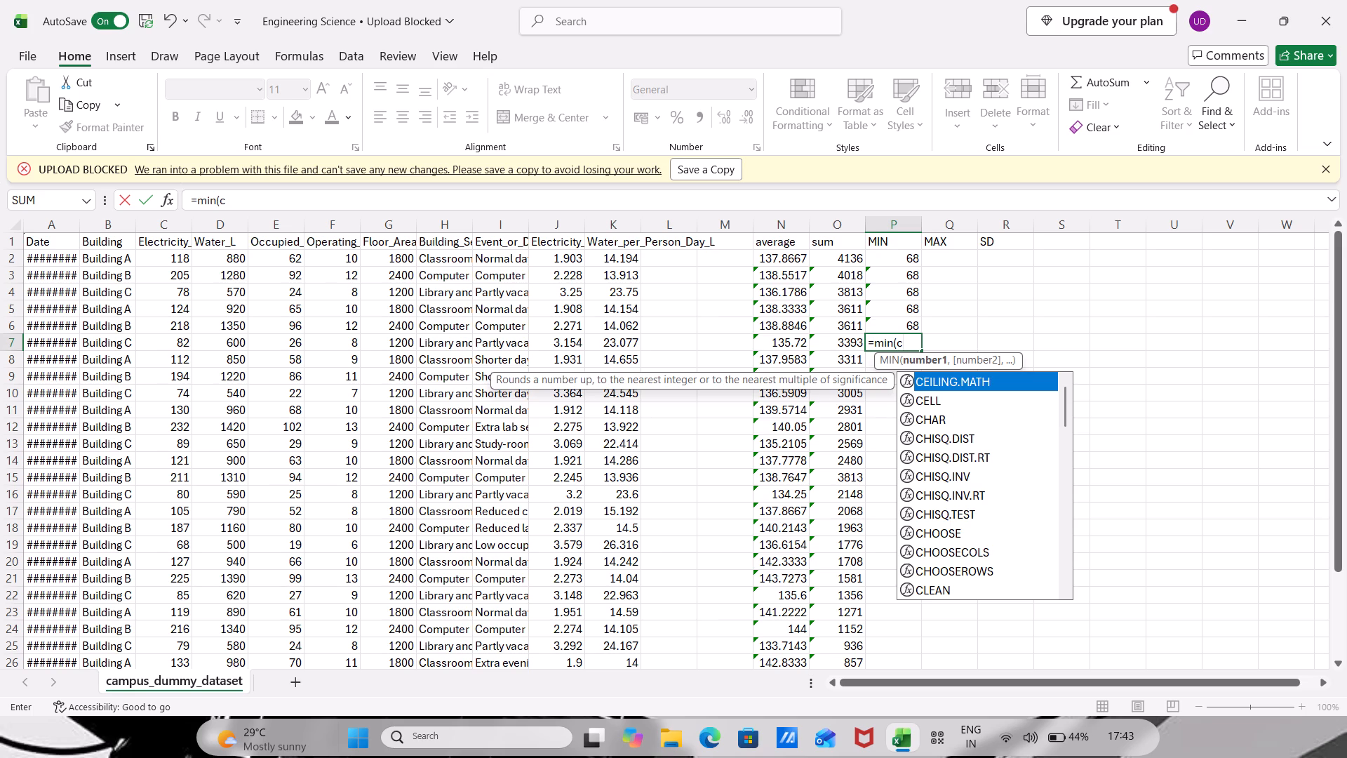
{"action": "key", "text": "7"}
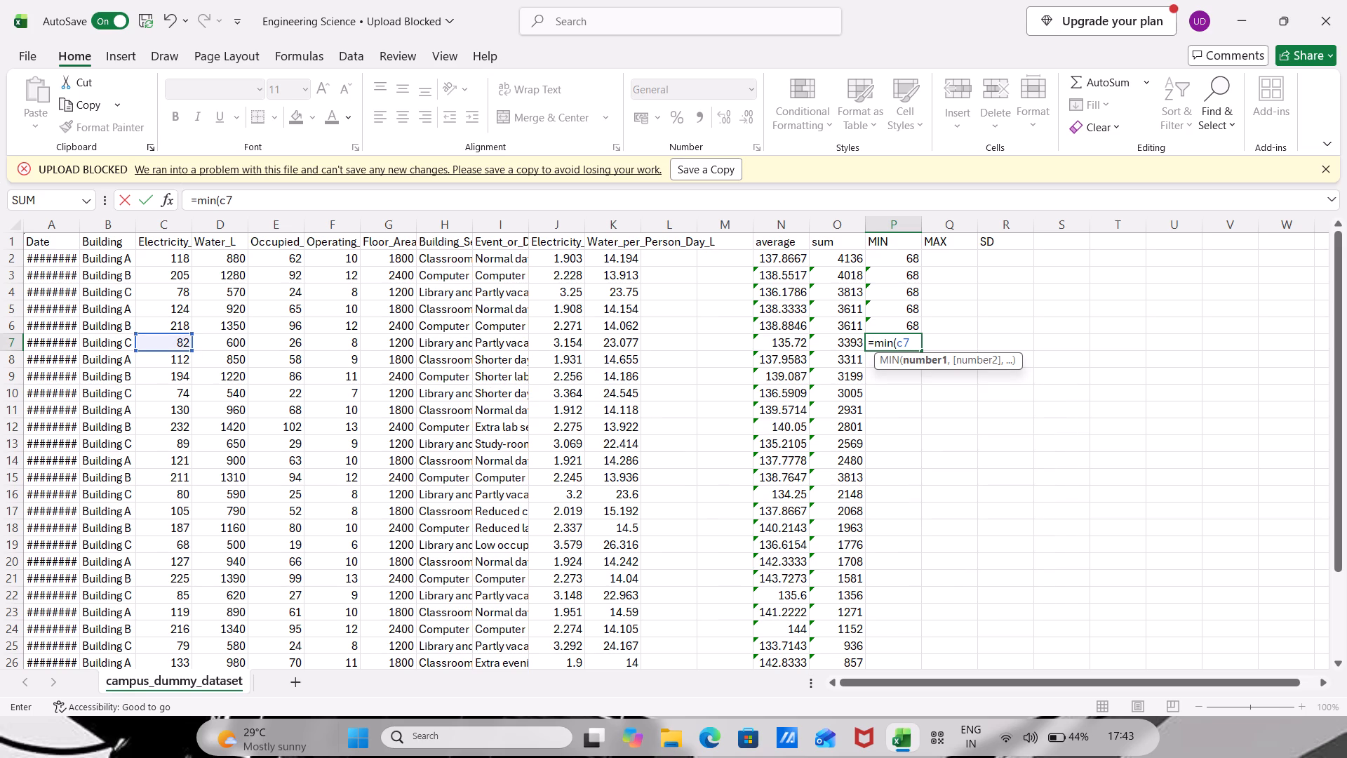
{"action": "key", "text": "shift+colon"}
{"action": "key", "text": "c"}
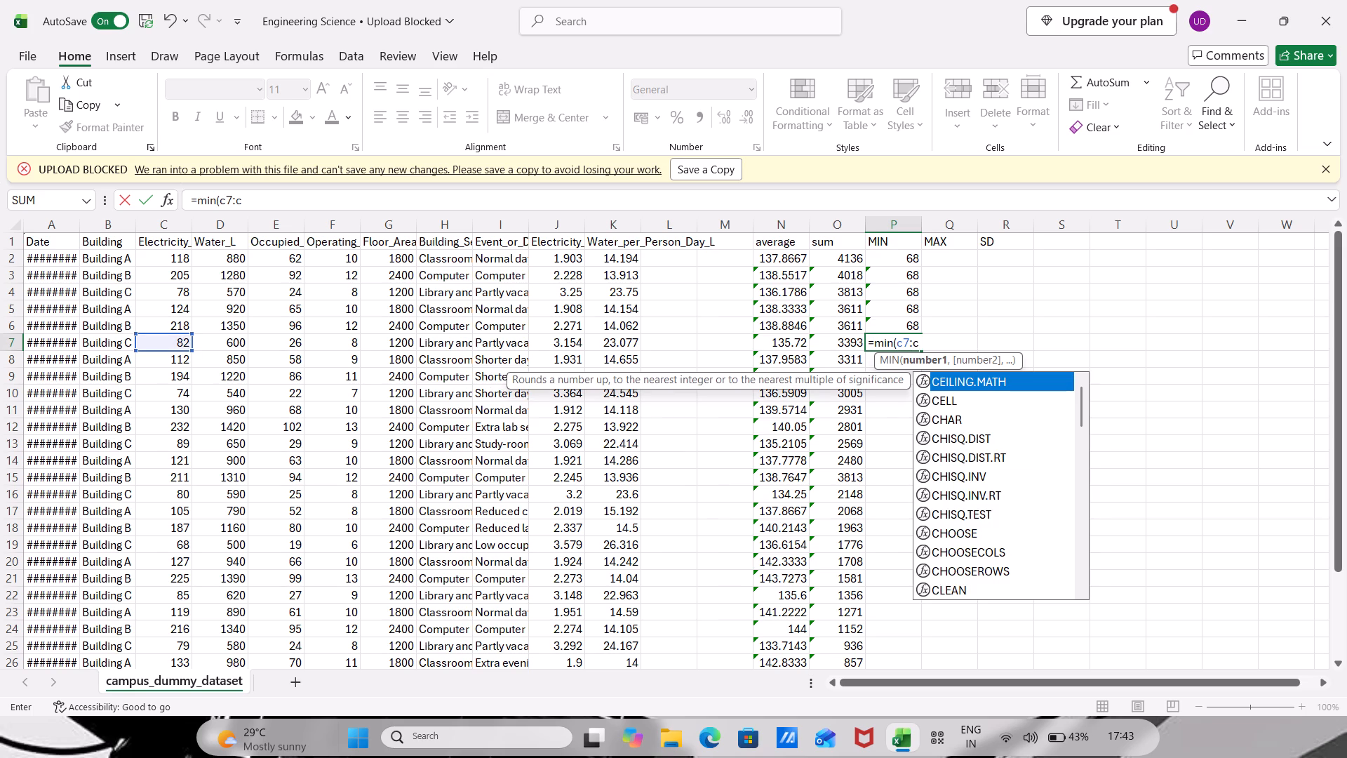
{"action": "type", "text": "31"}
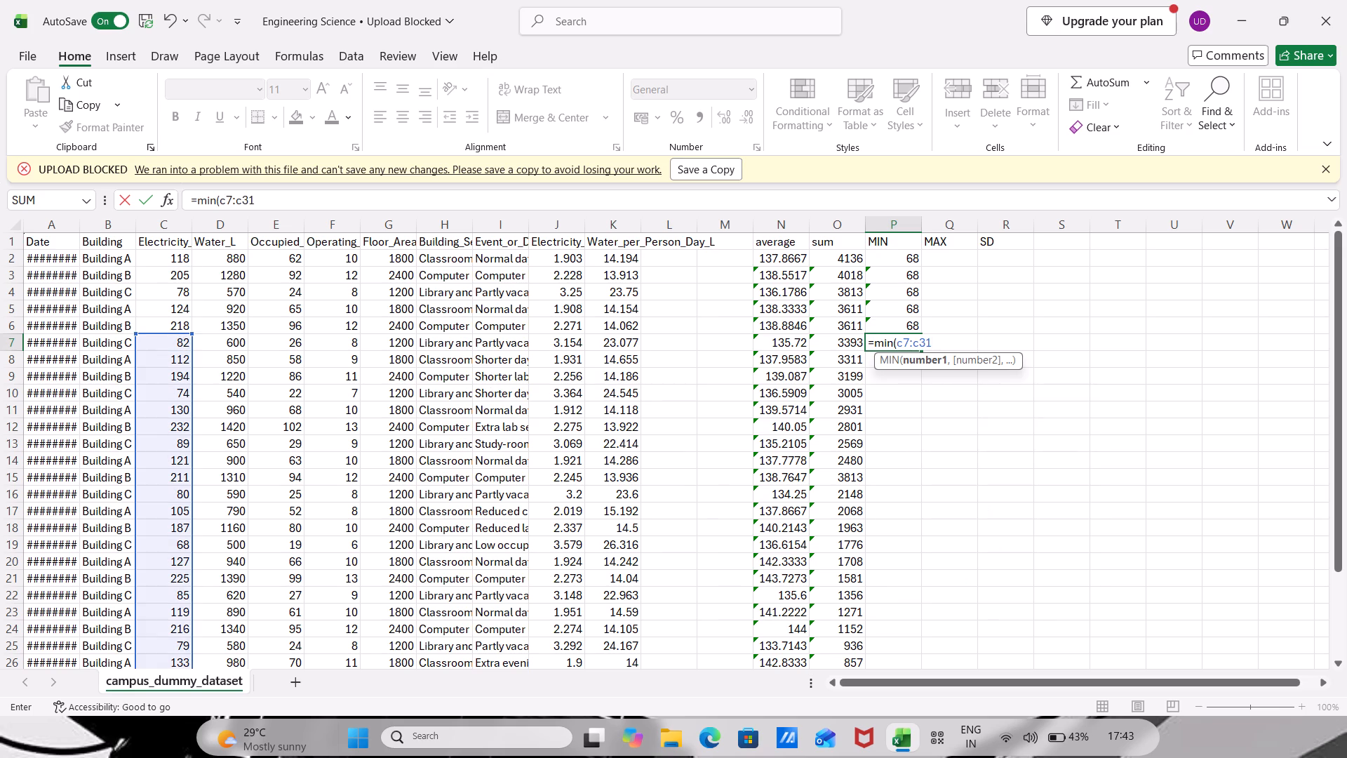
{"action": "key", "text": "shift+parenright"}
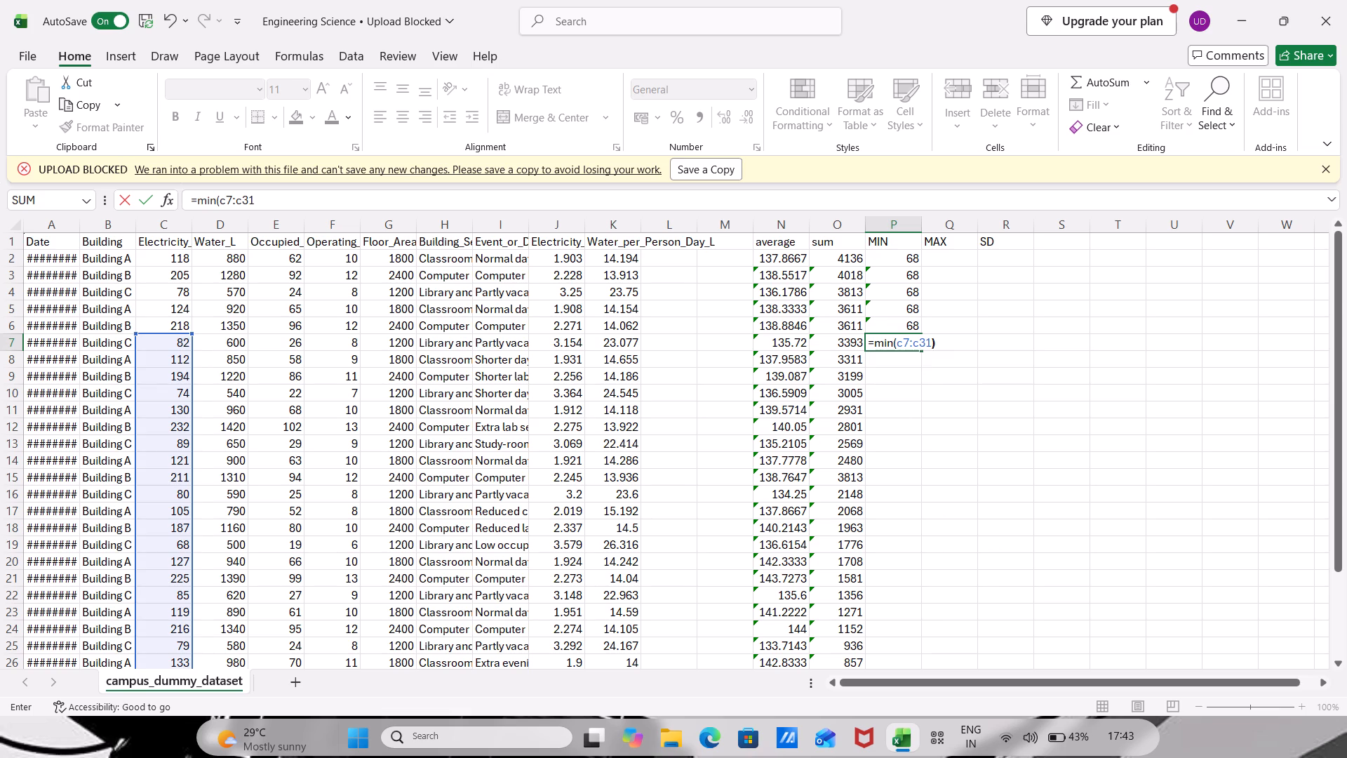
{"action": "key", "text": "Return"}
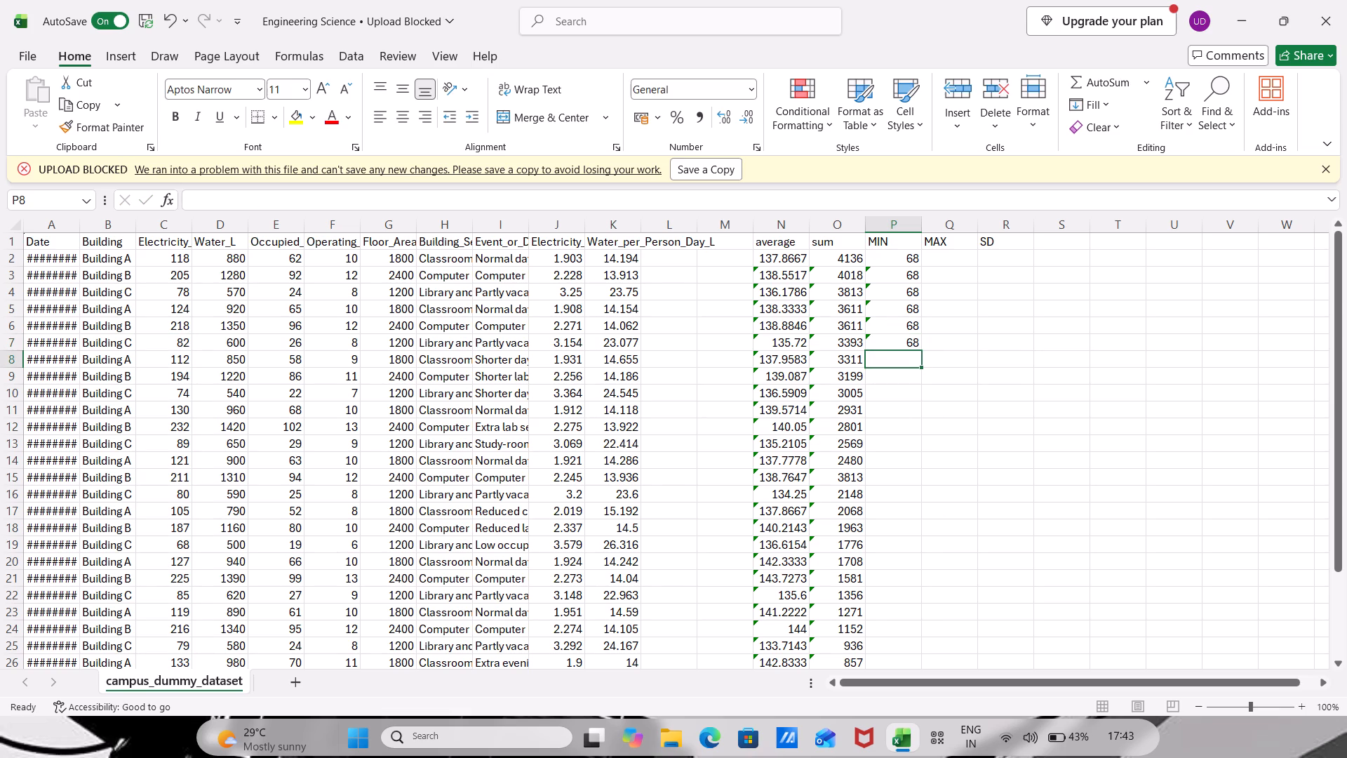
Enter the formula =min(c8:c31) in cell P8 of the MIN column.
{"action": "key", "text": "m"}
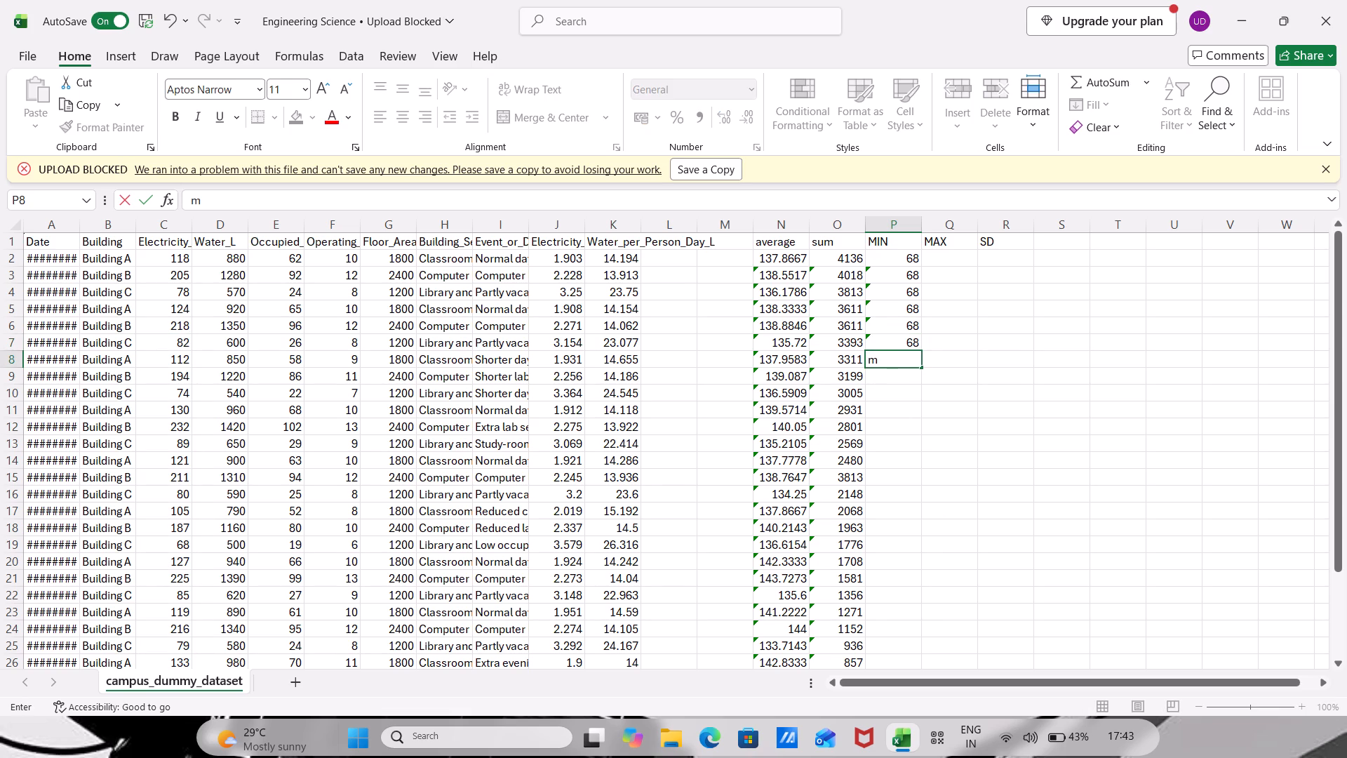
{"action": "key", "text": "backslash"}
{"action": "key", "text": "BackSpace"}
{"action": "key", "text": "BackSpace"}
{"action": "key", "text": "equal"}
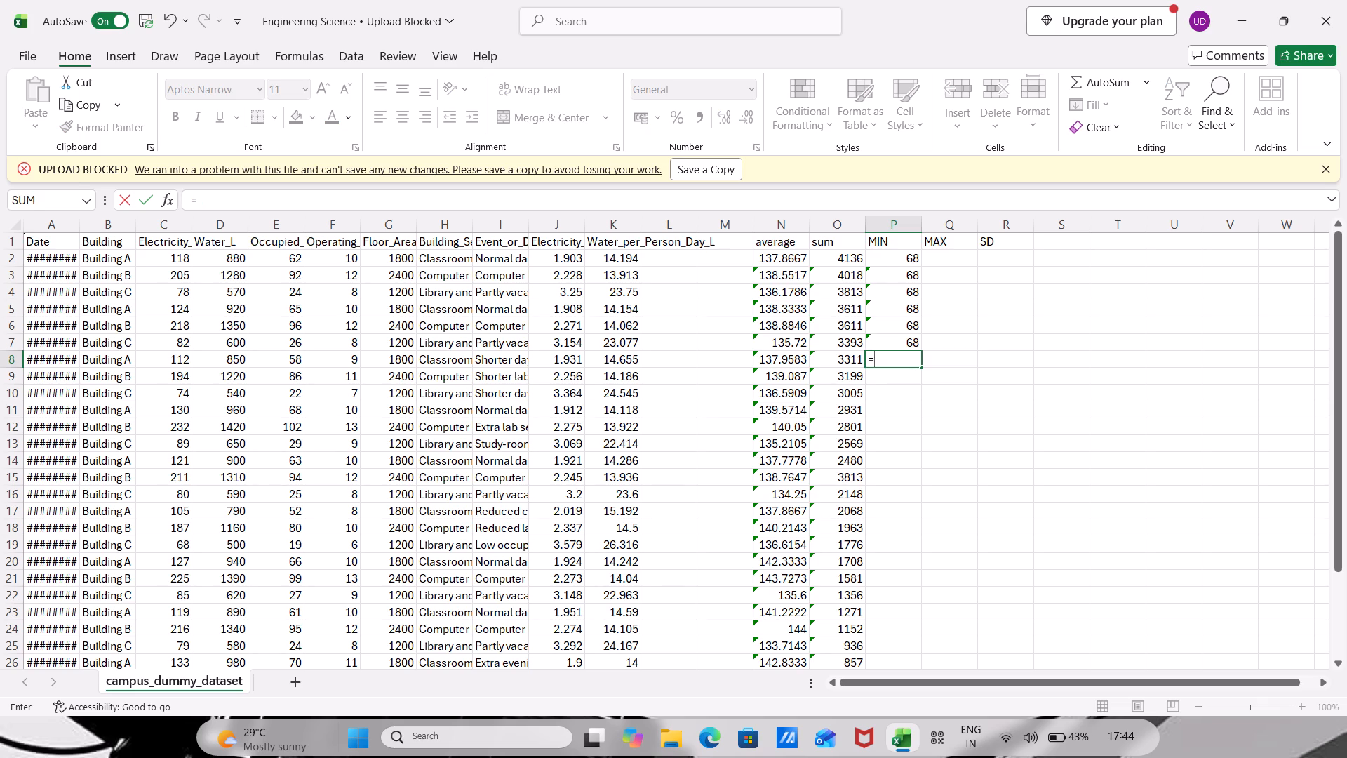
{"action": "type", "text": "min"}
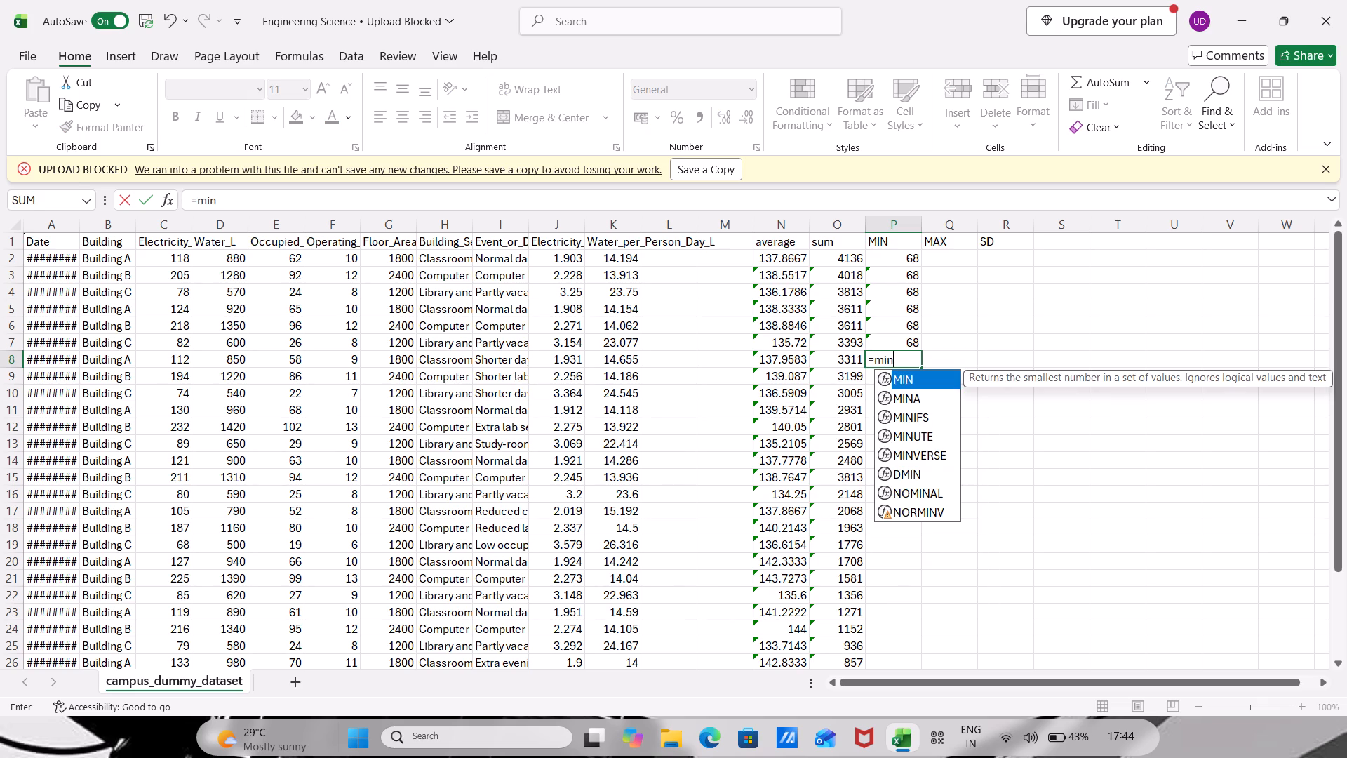
{"action": "key", "text": "shift+parenleft"}
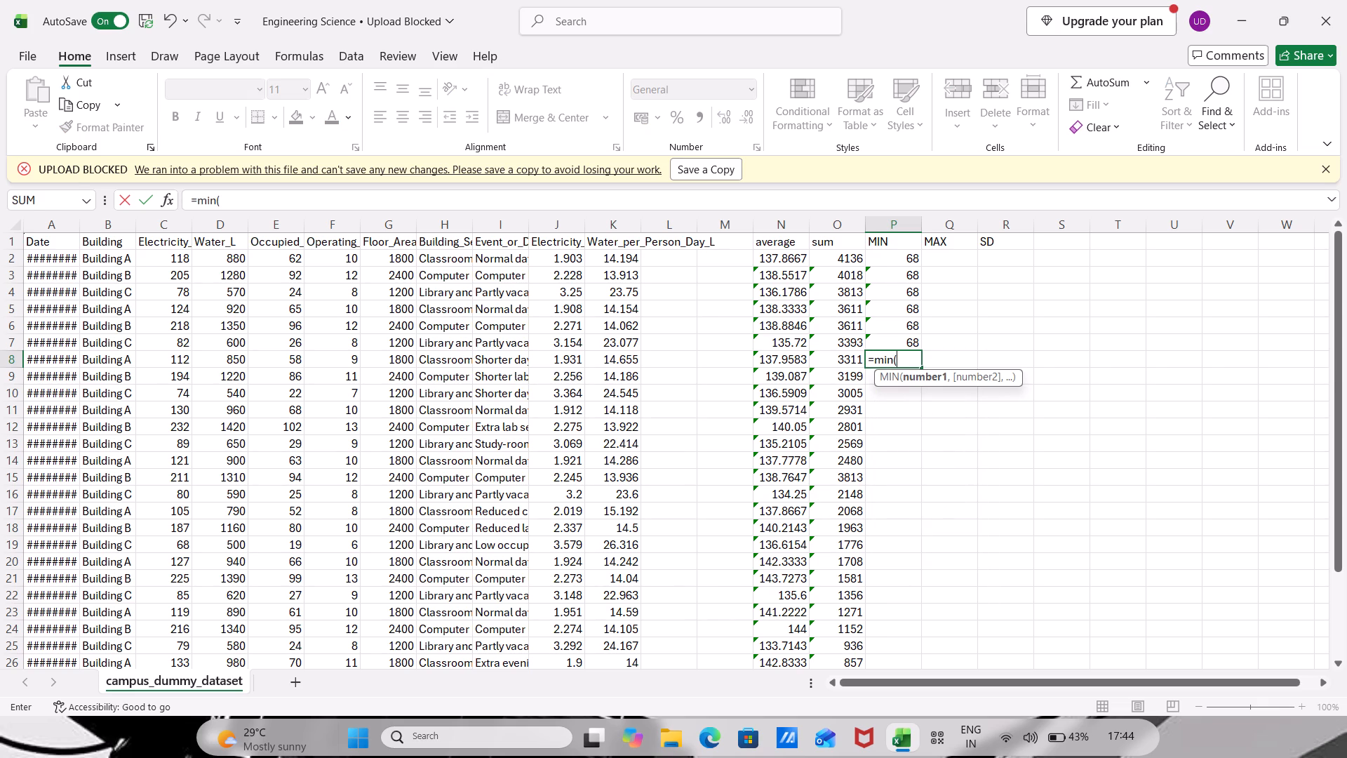
{"action": "key", "text": "c"}
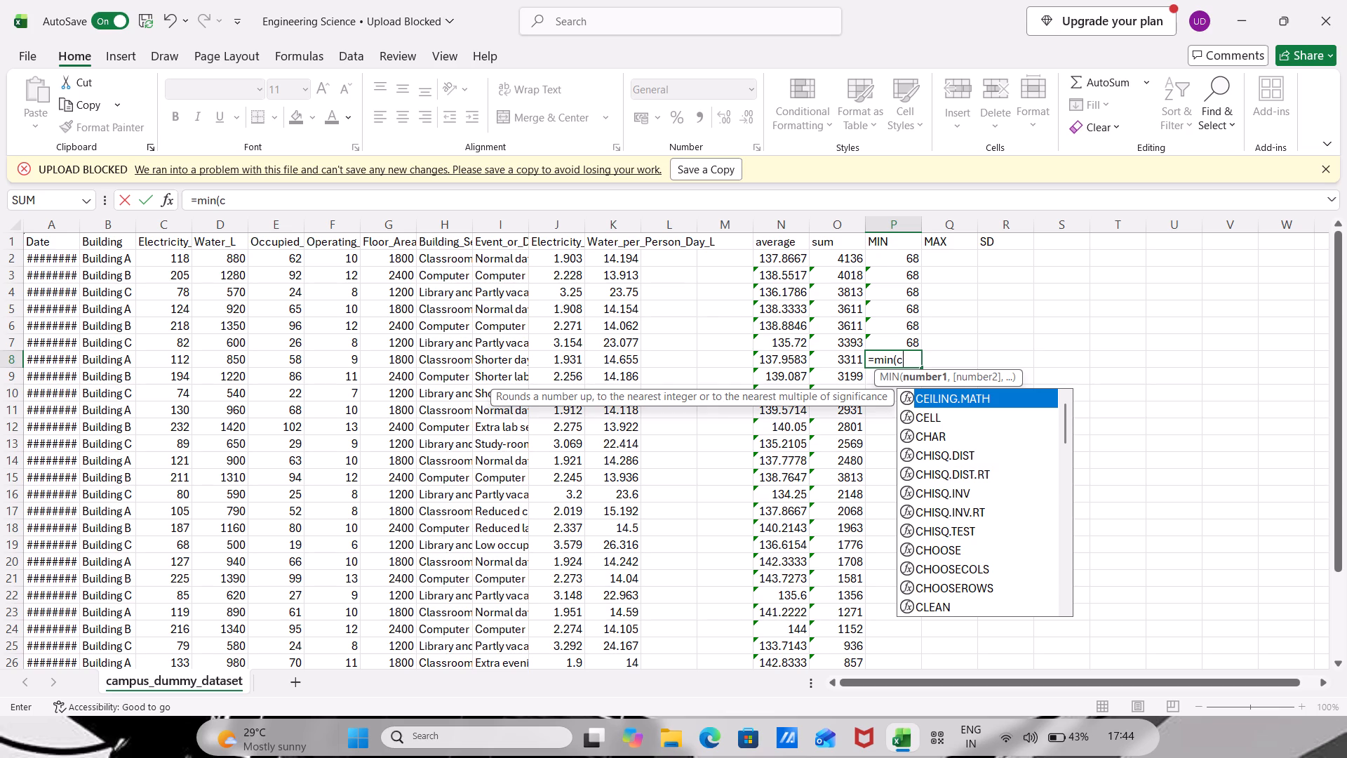
{"action": "key", "text": "8"}
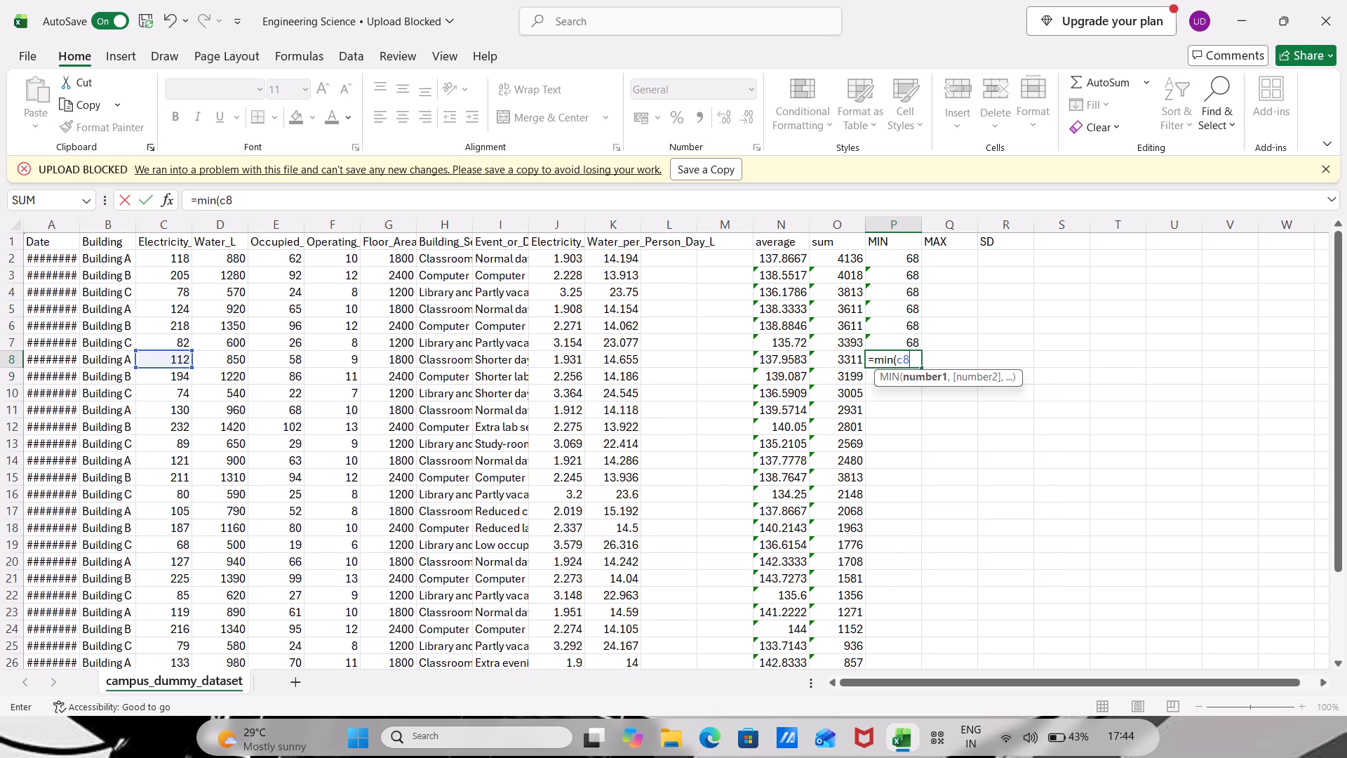
{"action": "key", "text": "shift+colon"}
{"action": "key", "text": "c"}
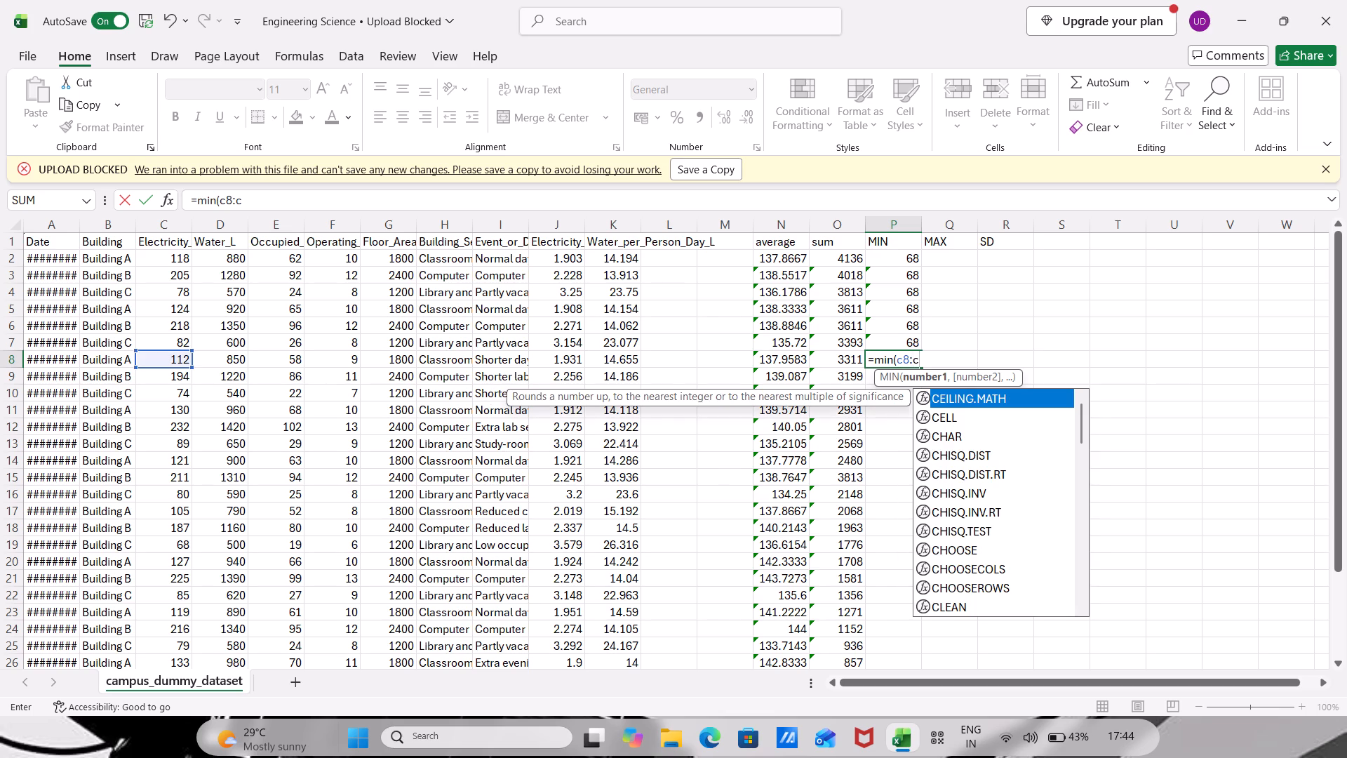
{"action": "type", "text": "31"}
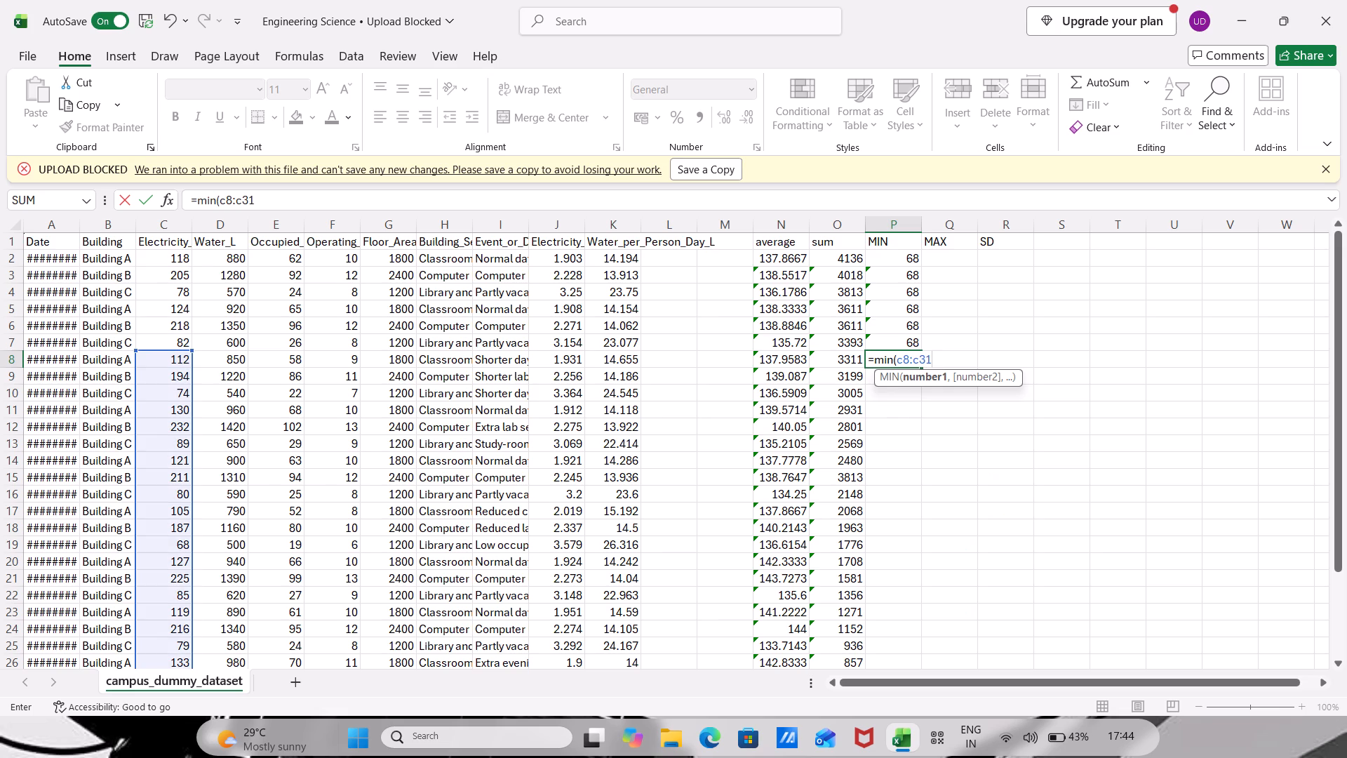
{"action": "key", "text": "shift+parenright"}
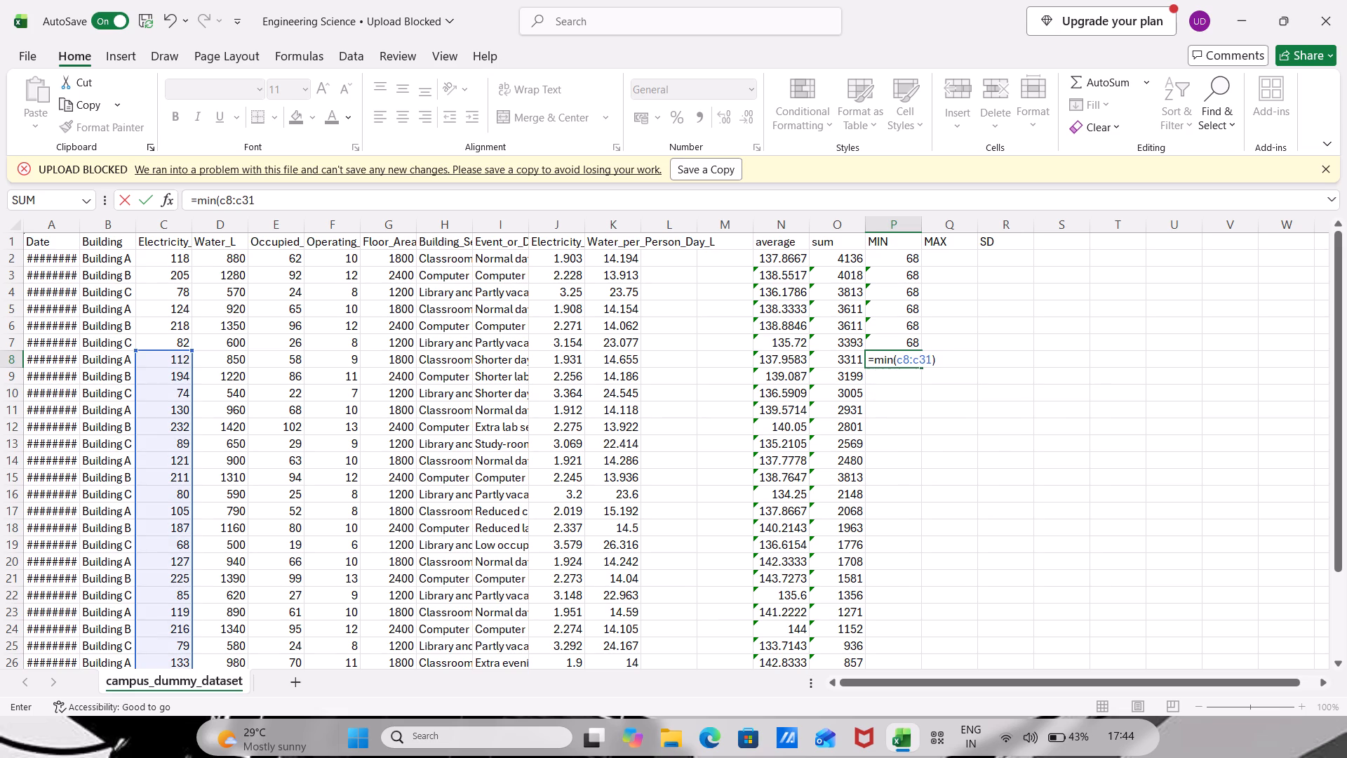
{"action": "key", "text": "Return"}
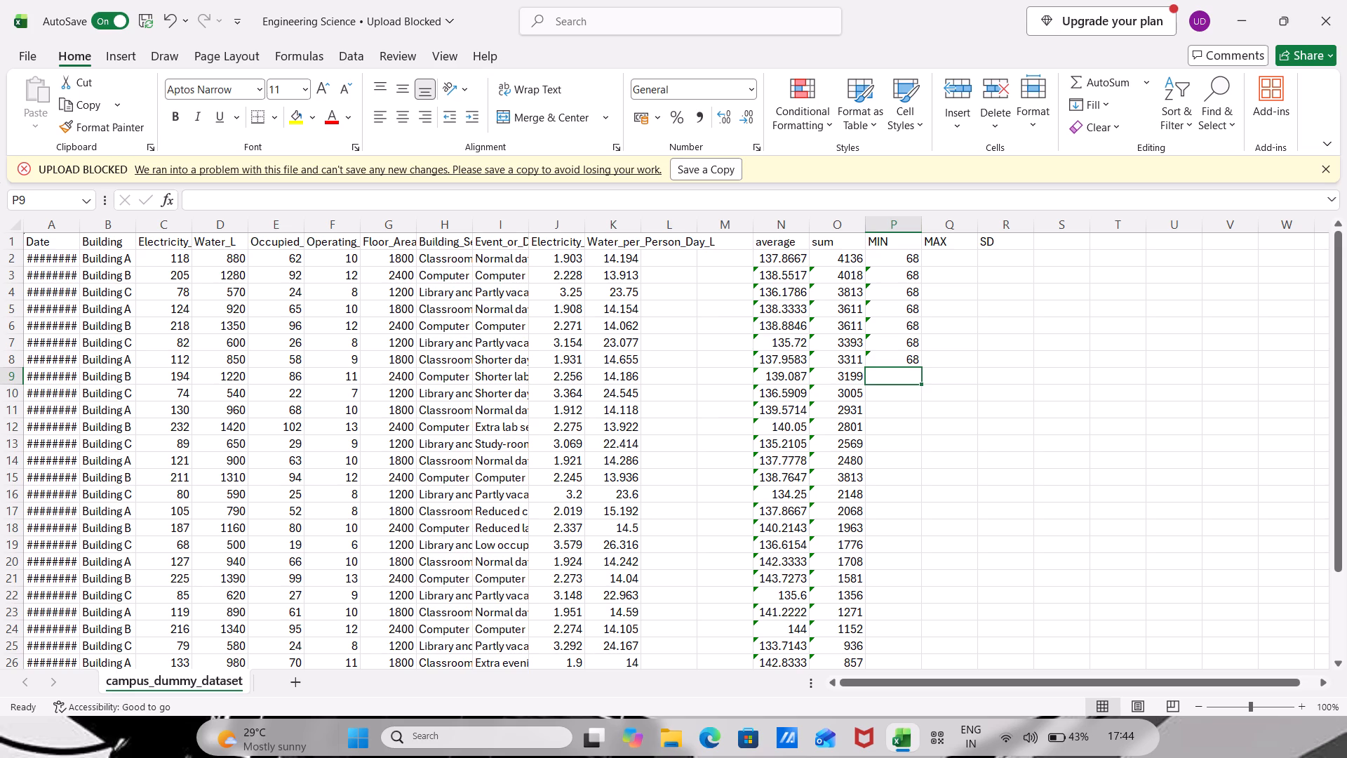
Enter the formula =min(c9:c31) in cell P9 of the MIN column.
{"action": "key", "text": "equal"}
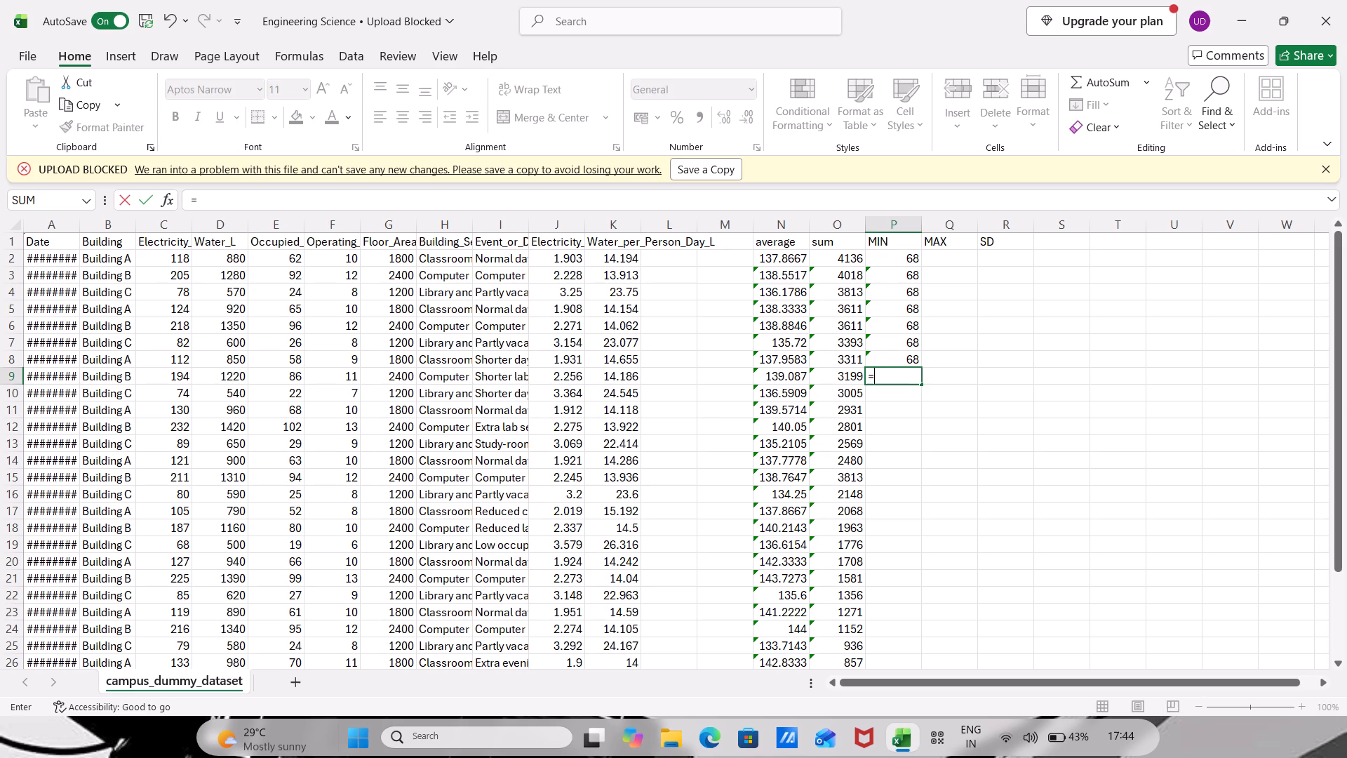
{"action": "type", "text": "min"}
{"action": "key", "text": "shift+parenleft"}
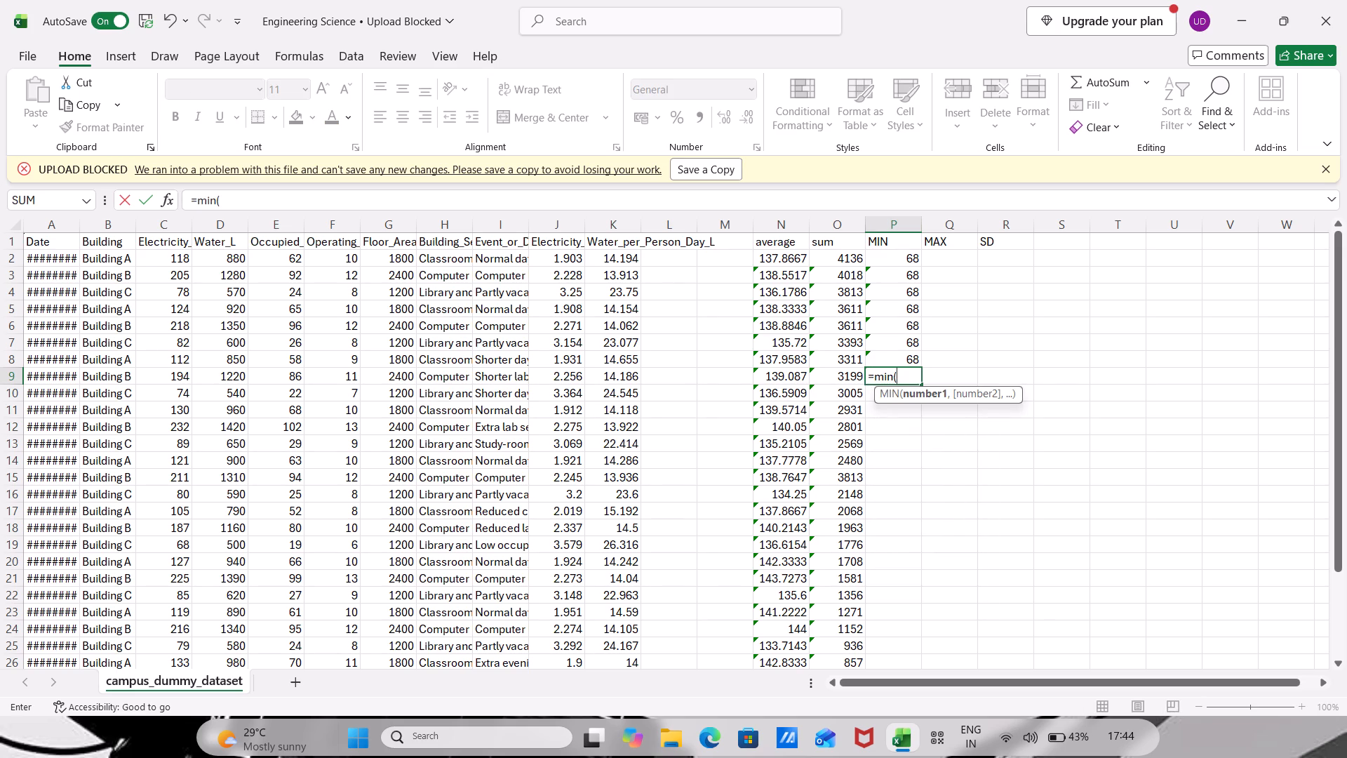
{"action": "key", "text": "c"}
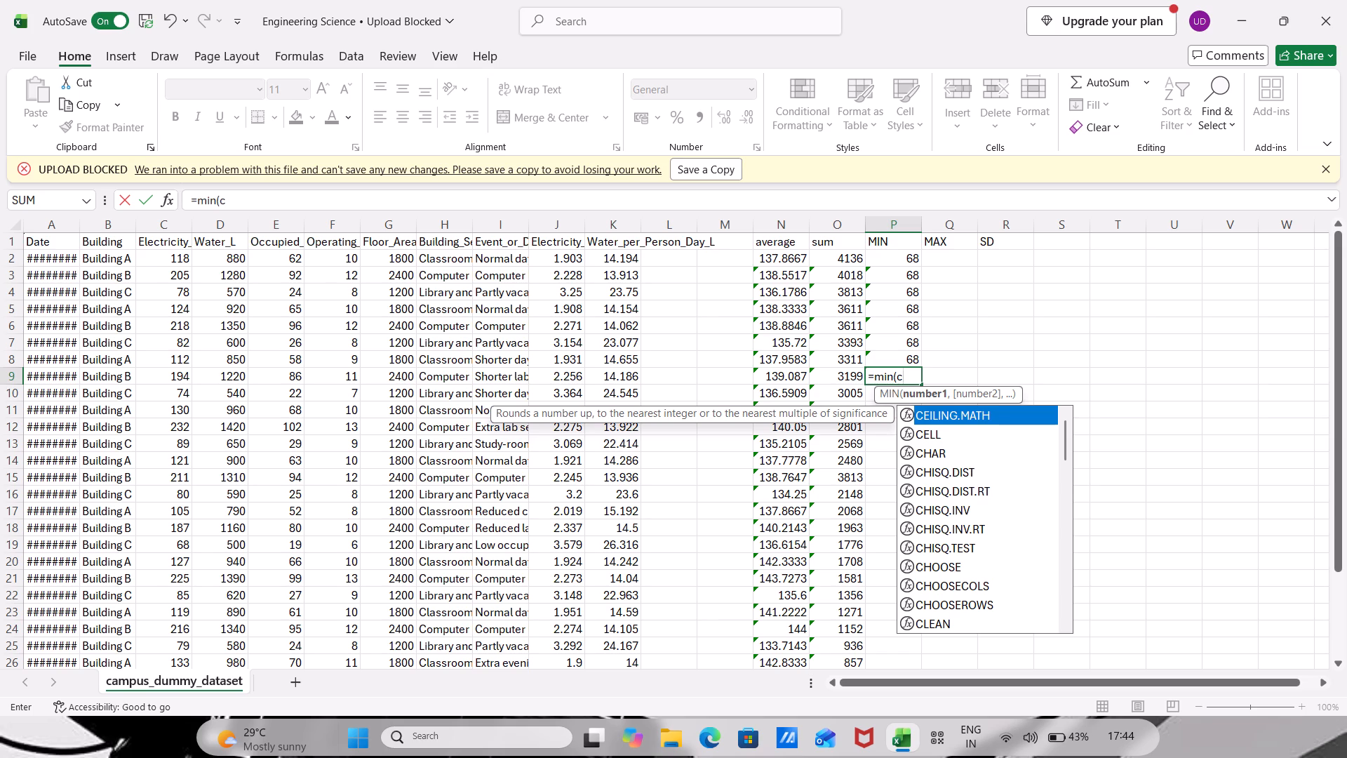
{"action": "key", "text": "9"}
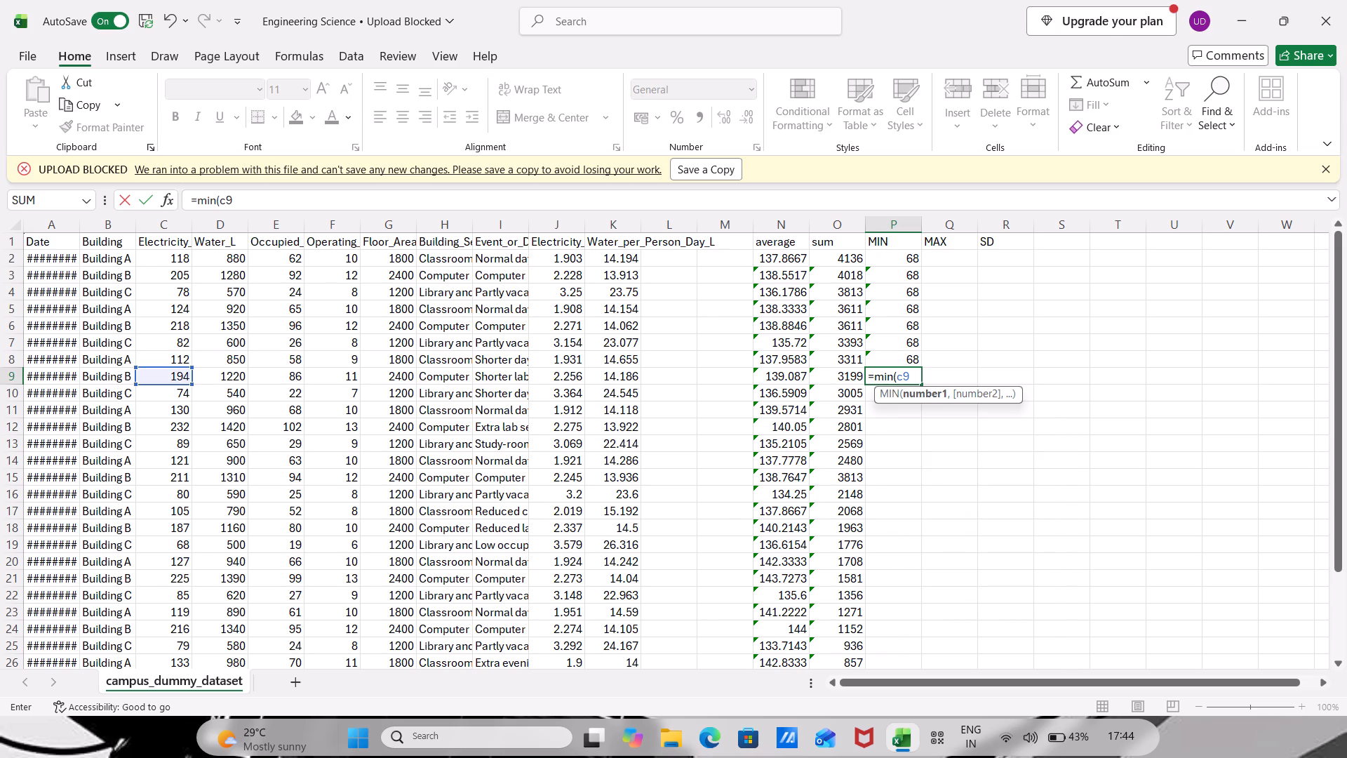
{"action": "key", "text": "shift+colon"}
{"action": "key", "text": "c"}
{"action": "type", "text": "31"}
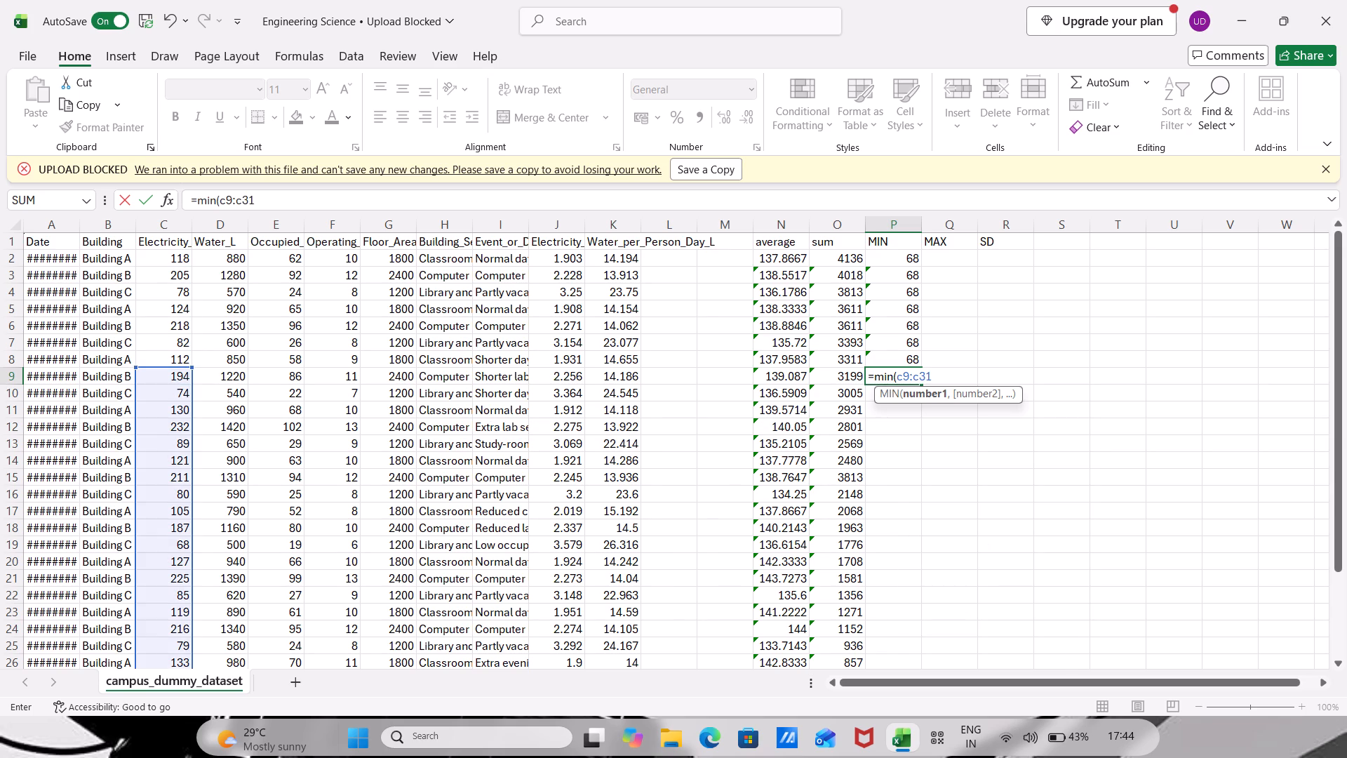
{"action": "key", "text": "shift+parenright"}
{"action": "key", "text": "Return"}
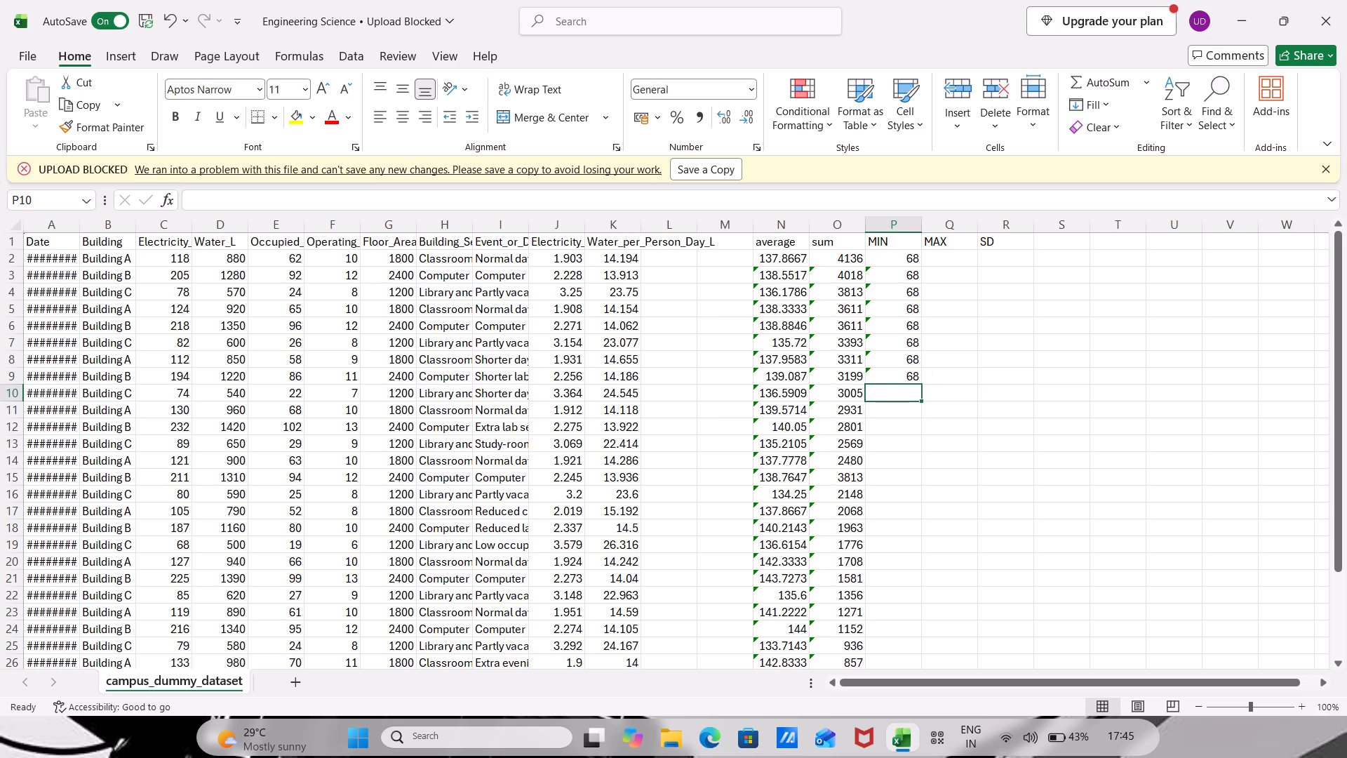
Start a =min( formula in cell P10 of the MIN column.
{"action": "key", "text": "m"}
{"action": "key", "text": "BackSpace"}
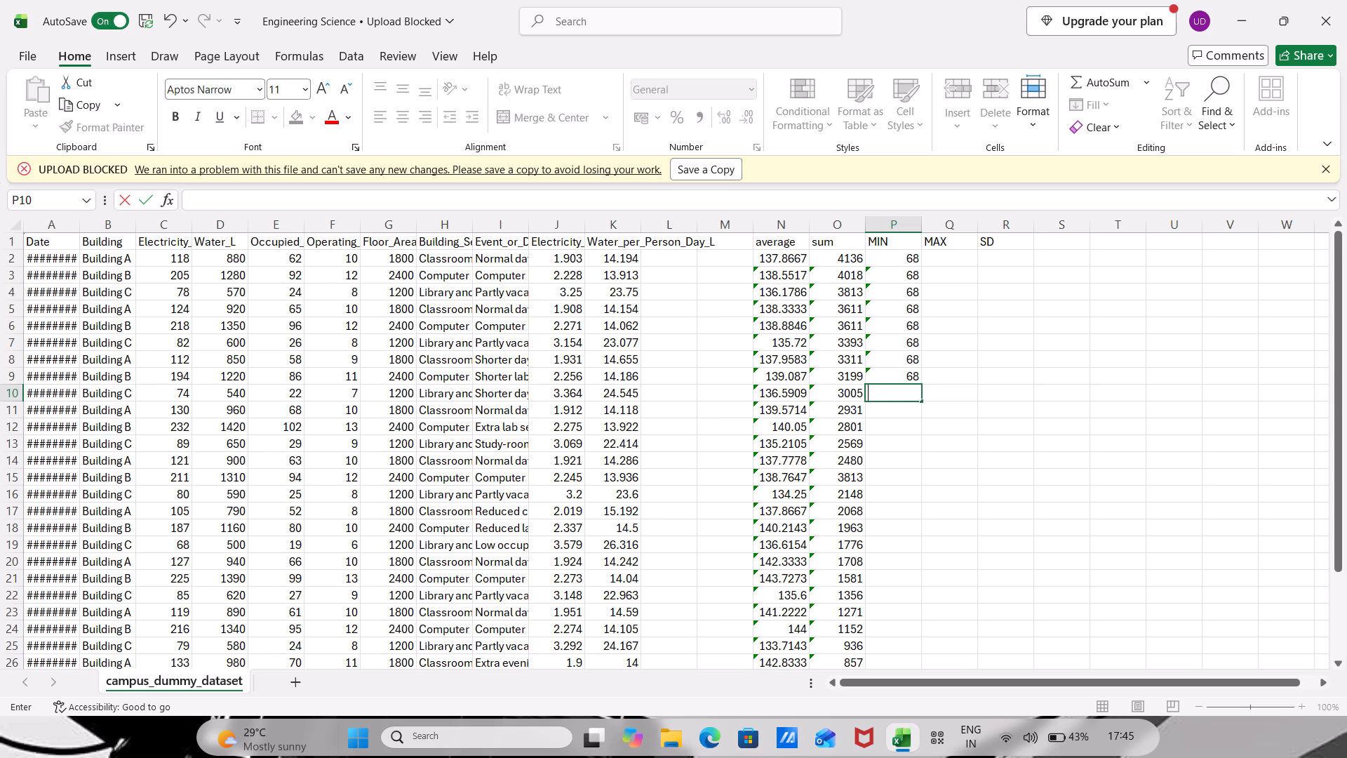
{"action": "type", "text": "=min"}
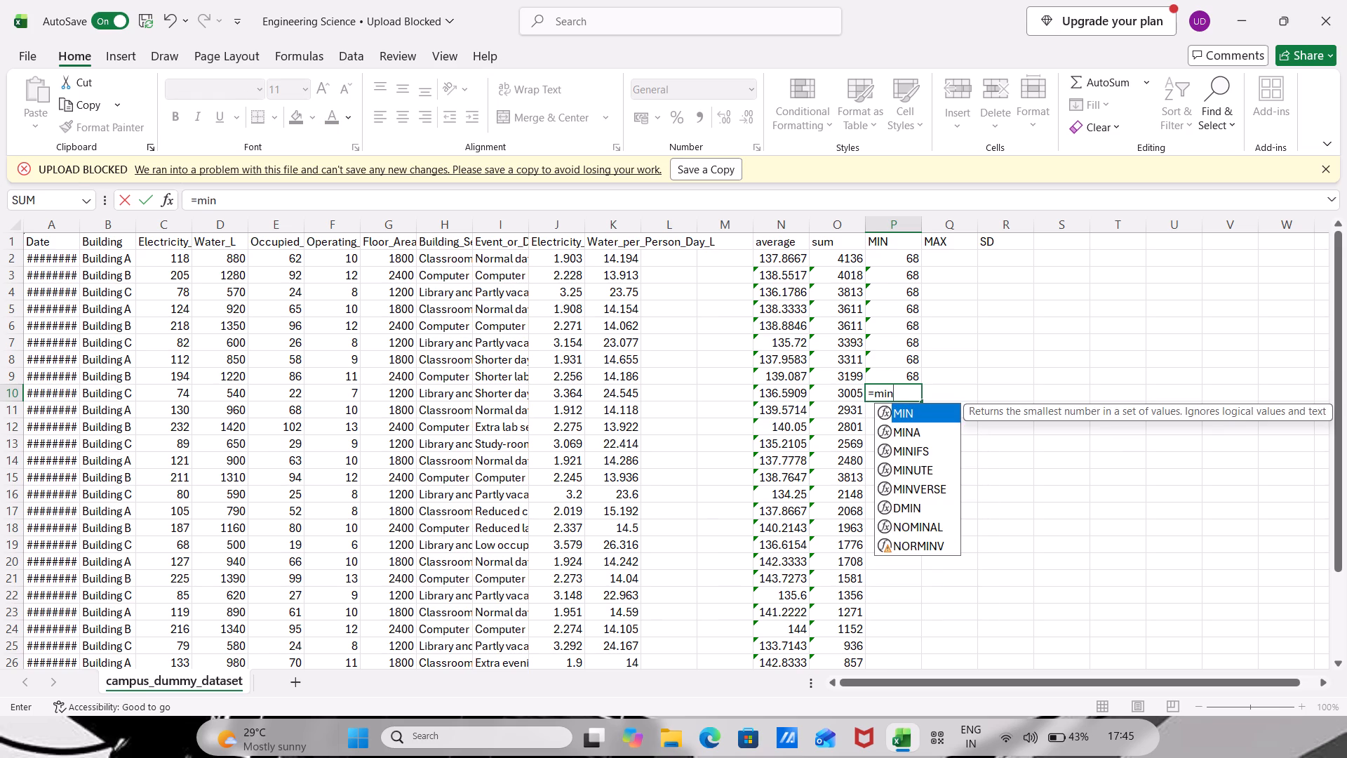
{"action": "key", "text": "shift+parenleft"}
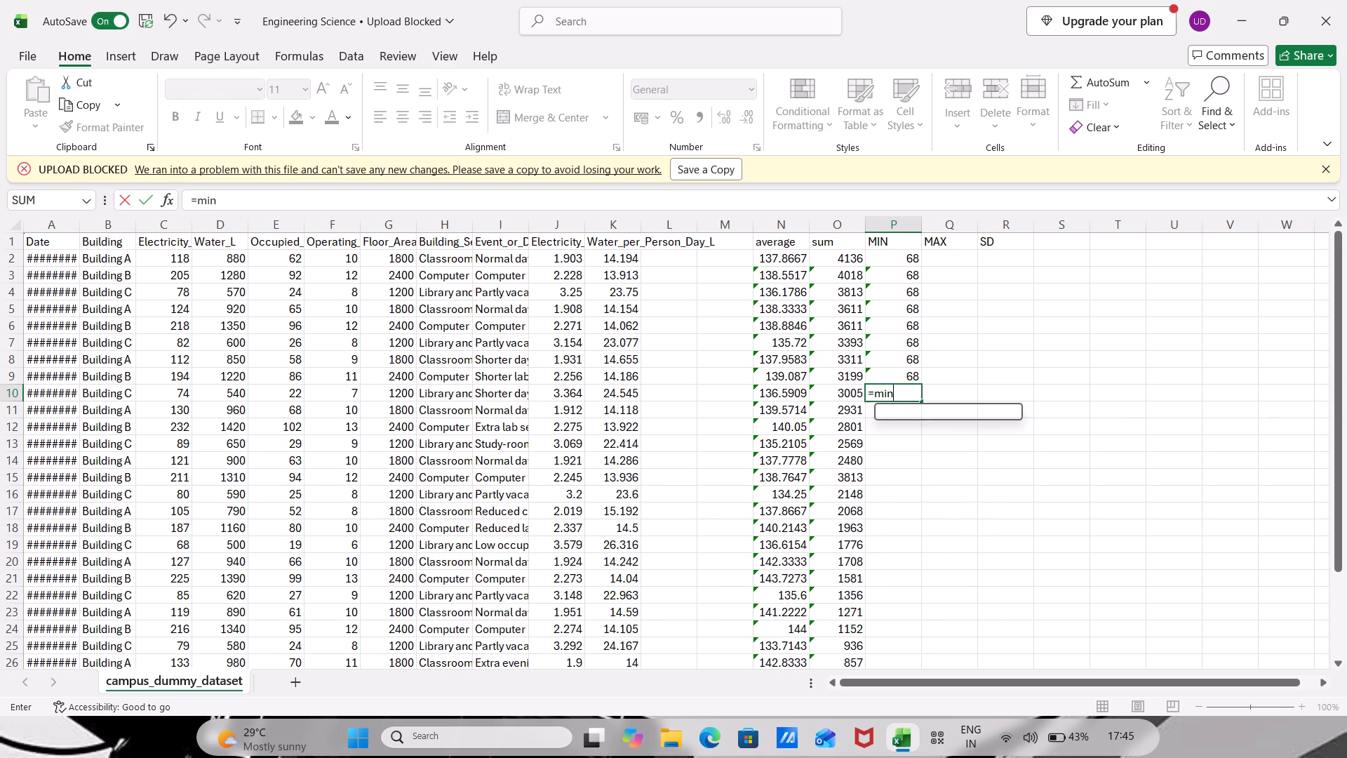
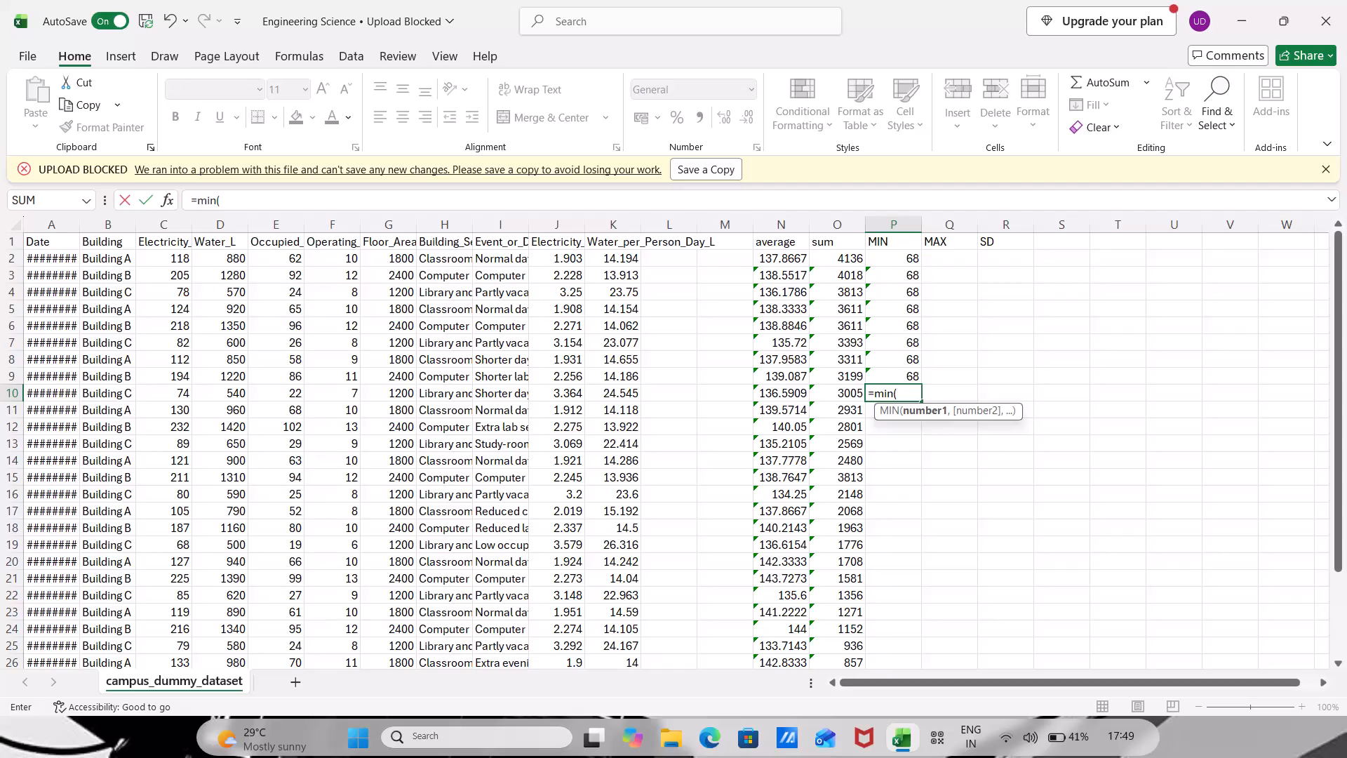
Complete the formula in cell P10 of the MIN column as =min(c10:c31).
{"action": "key", "text": "c"}
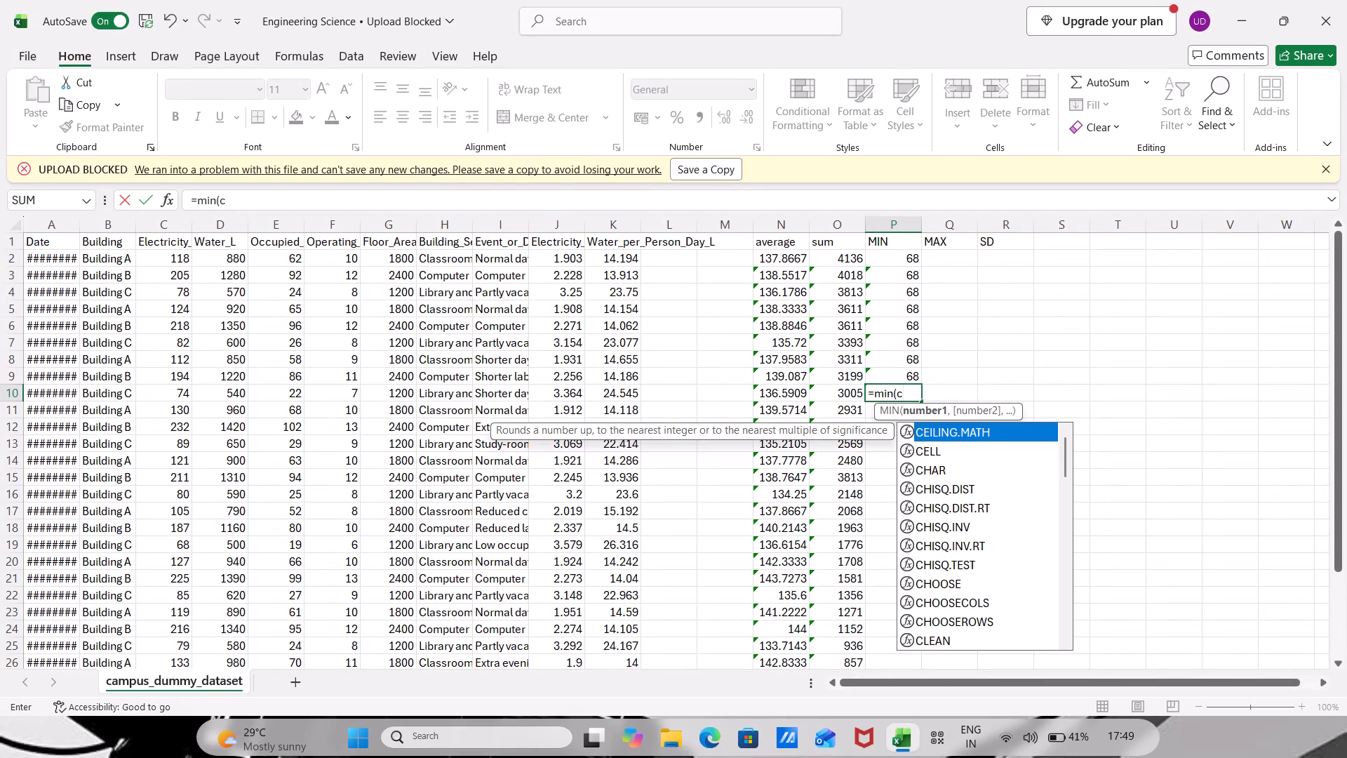
{"action": "key", "text": "1"}
{"action": "key", "text": "0"}
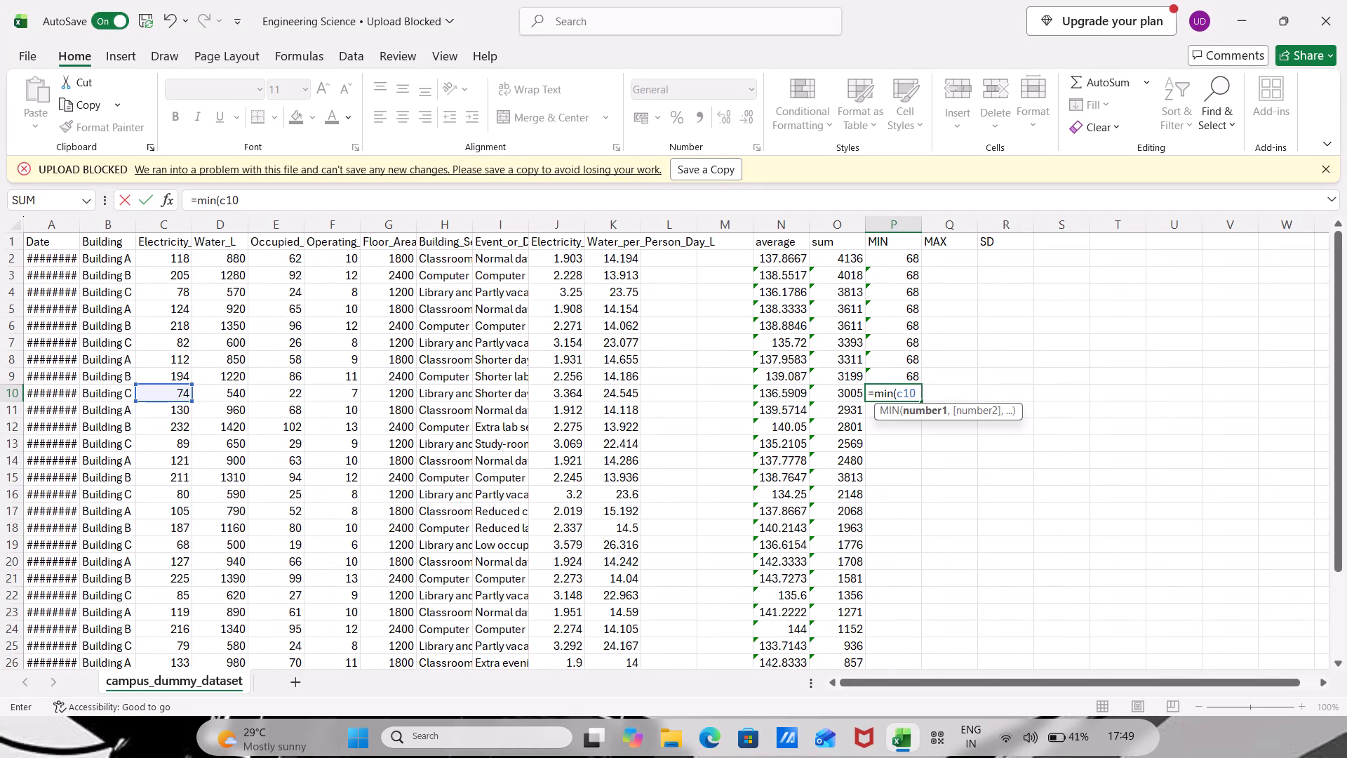
{"action": "key", "text": "shift+colon"}
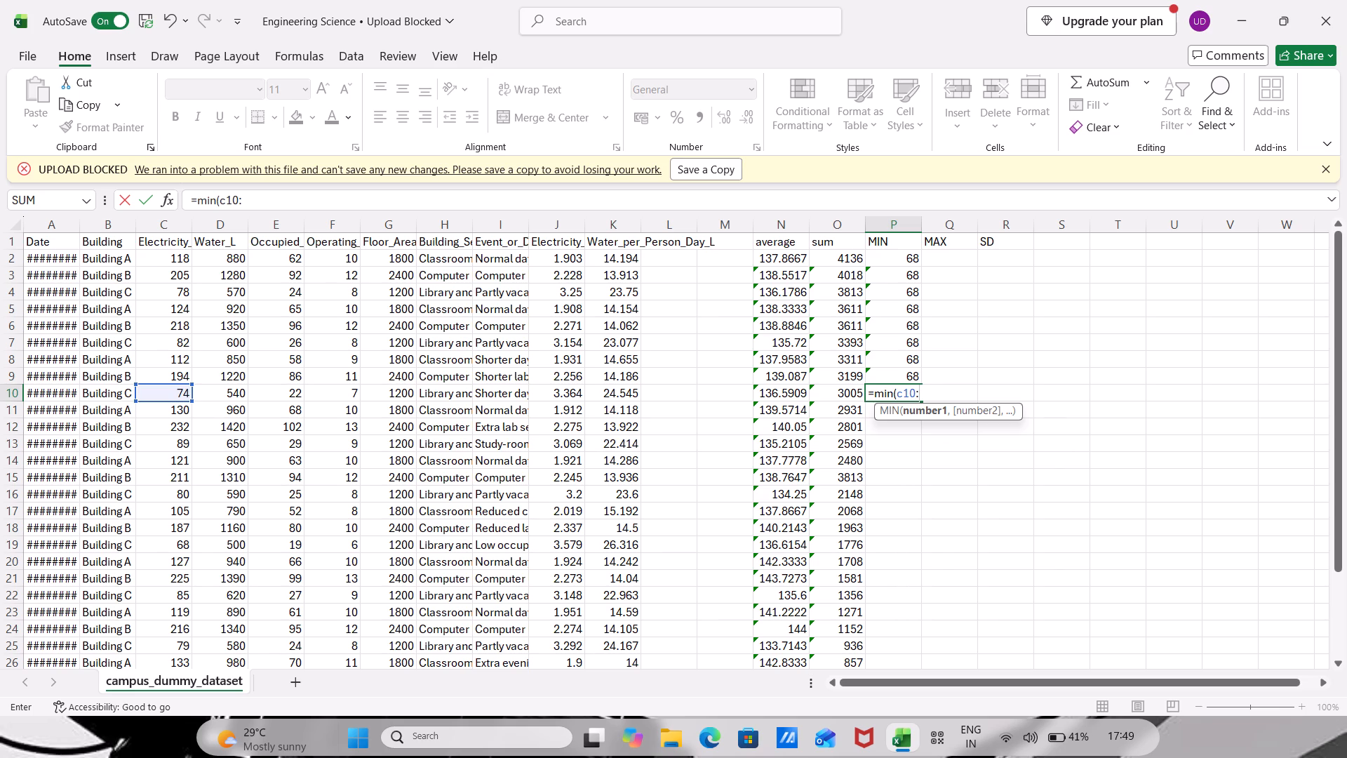
{"action": "key", "text": "c"}
{"action": "key", "text": "3"}
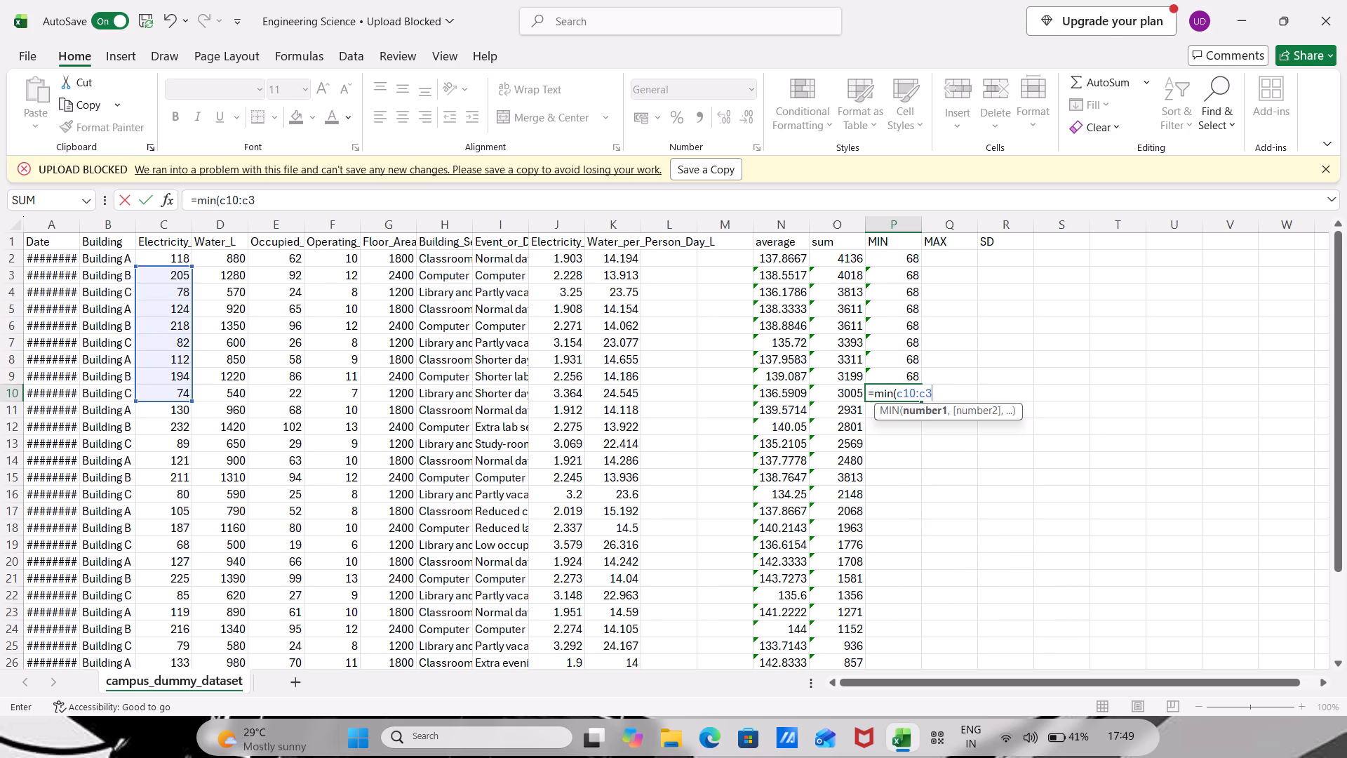
{"action": "key", "text": "1"}
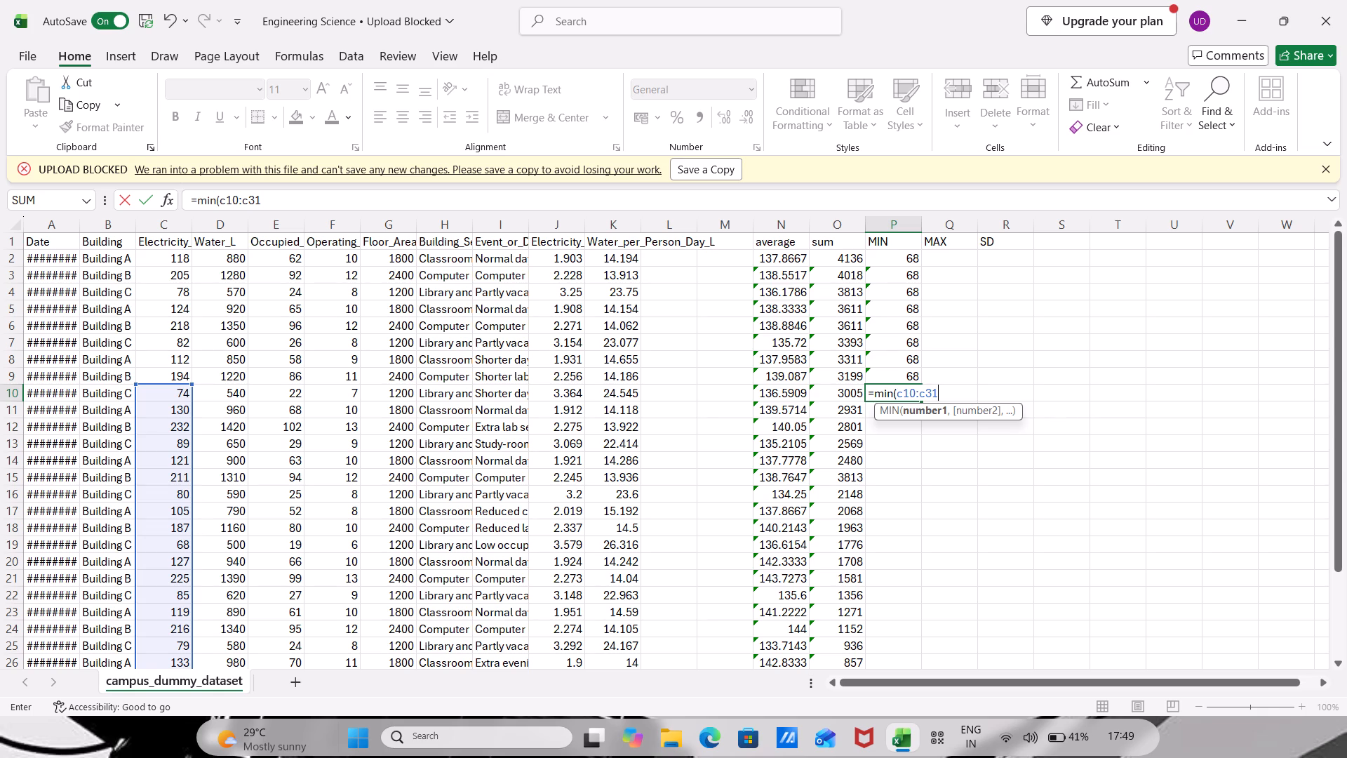
{"action": "key", "text": "shift+parenright"}
{"action": "key", "text": "Return"}
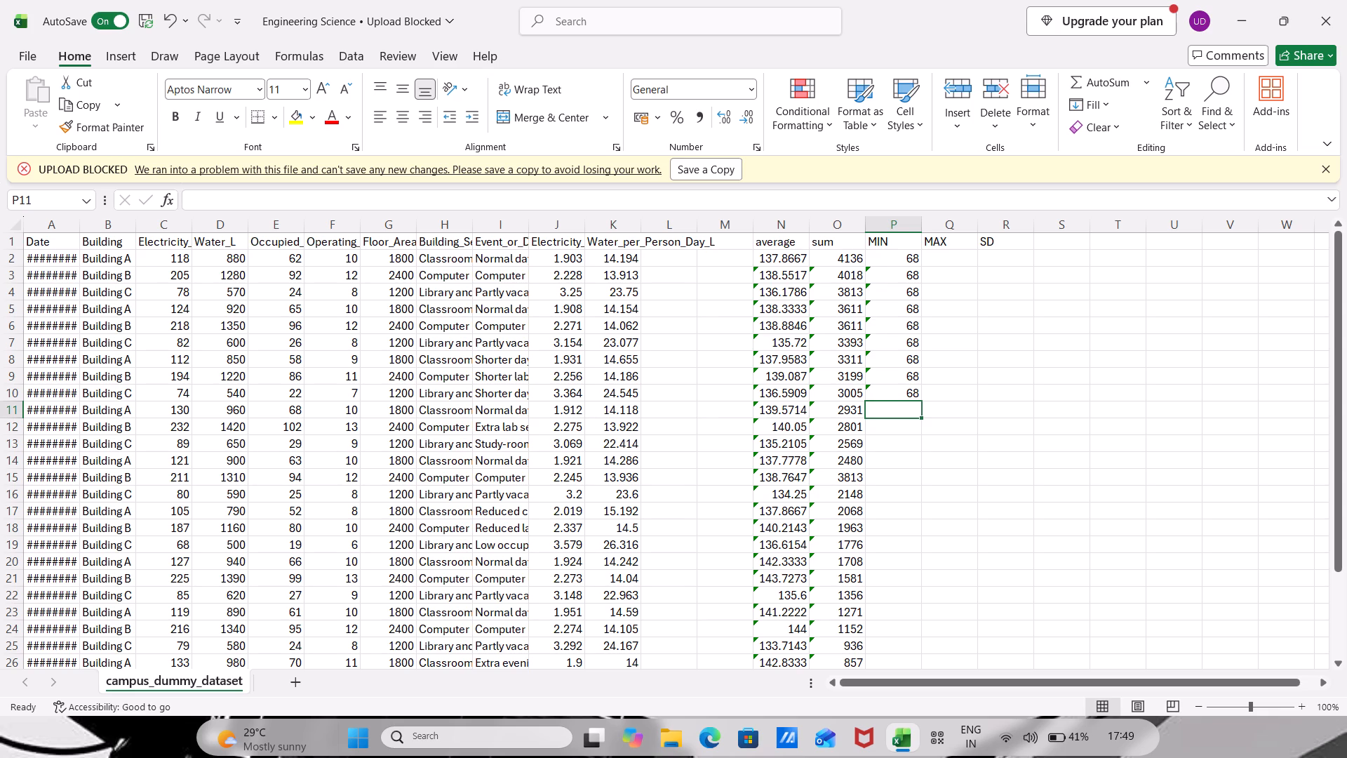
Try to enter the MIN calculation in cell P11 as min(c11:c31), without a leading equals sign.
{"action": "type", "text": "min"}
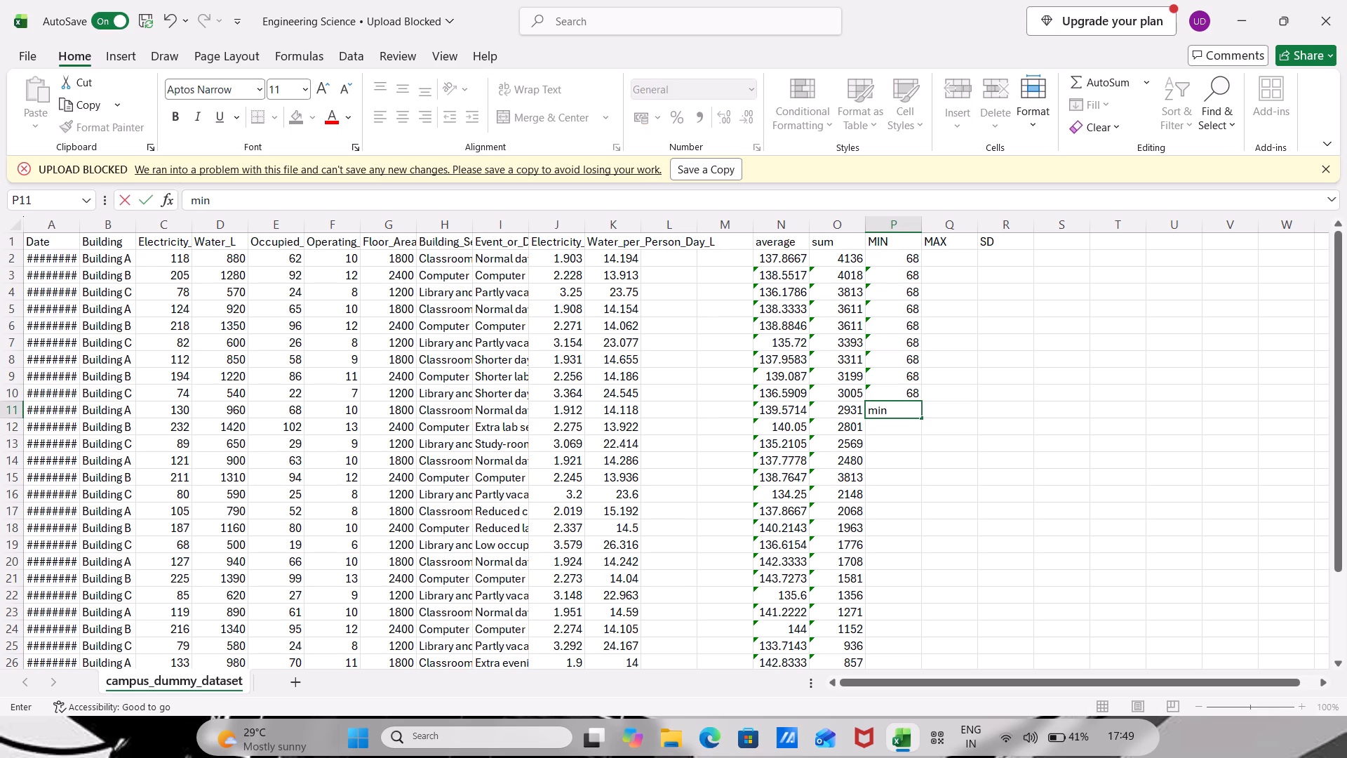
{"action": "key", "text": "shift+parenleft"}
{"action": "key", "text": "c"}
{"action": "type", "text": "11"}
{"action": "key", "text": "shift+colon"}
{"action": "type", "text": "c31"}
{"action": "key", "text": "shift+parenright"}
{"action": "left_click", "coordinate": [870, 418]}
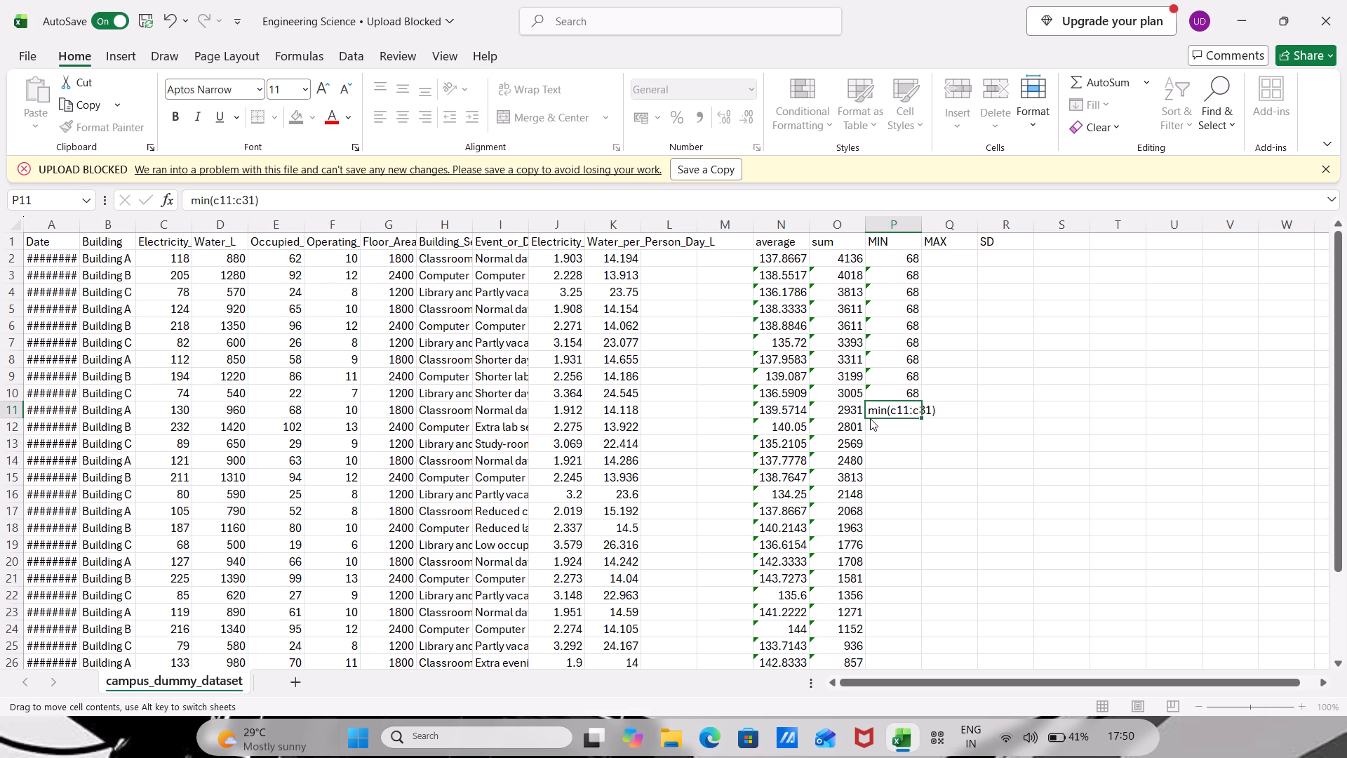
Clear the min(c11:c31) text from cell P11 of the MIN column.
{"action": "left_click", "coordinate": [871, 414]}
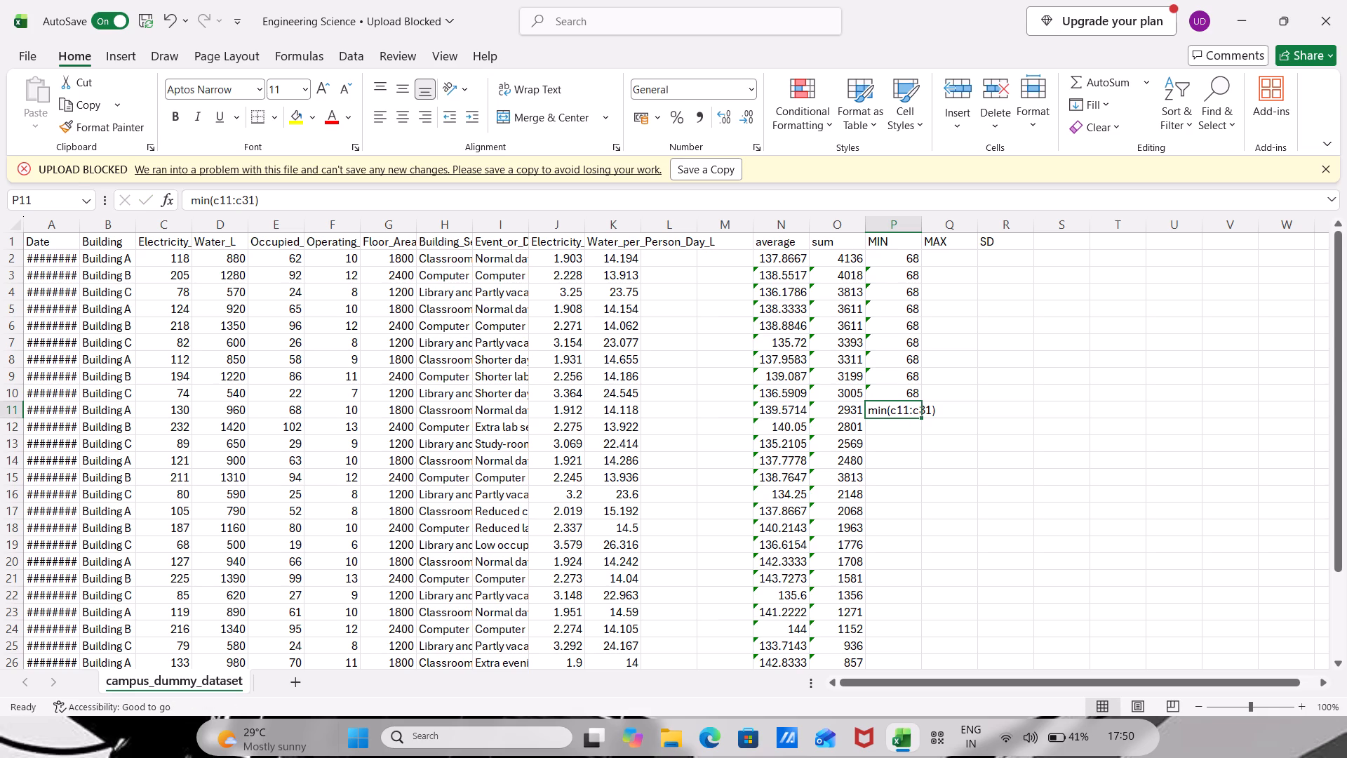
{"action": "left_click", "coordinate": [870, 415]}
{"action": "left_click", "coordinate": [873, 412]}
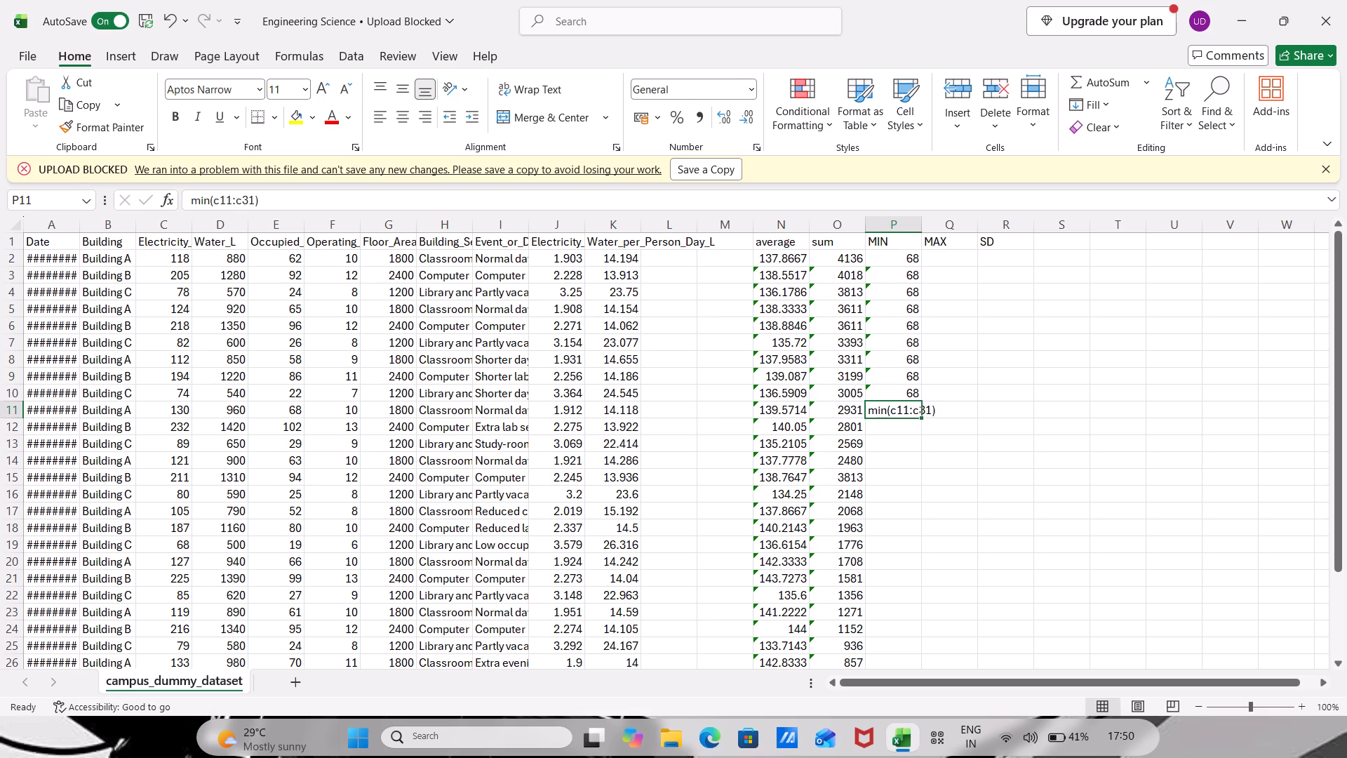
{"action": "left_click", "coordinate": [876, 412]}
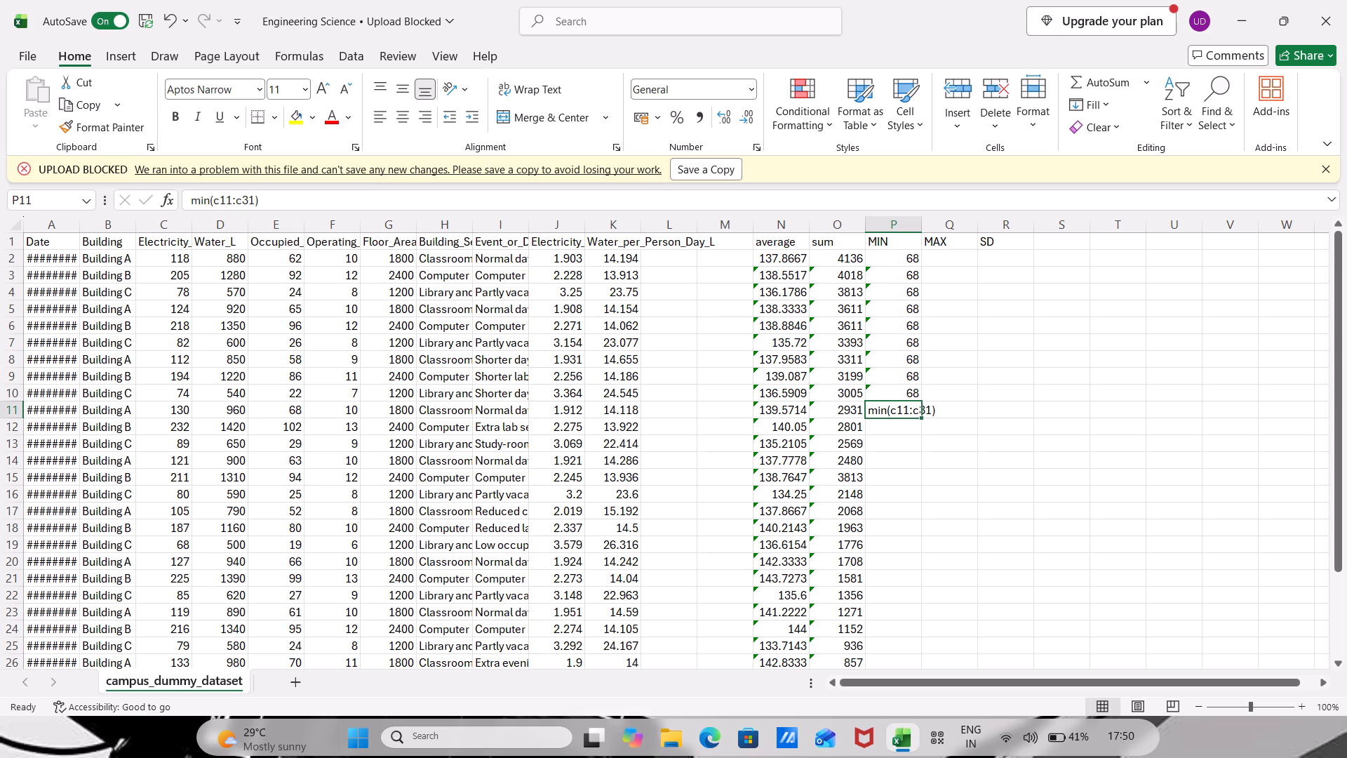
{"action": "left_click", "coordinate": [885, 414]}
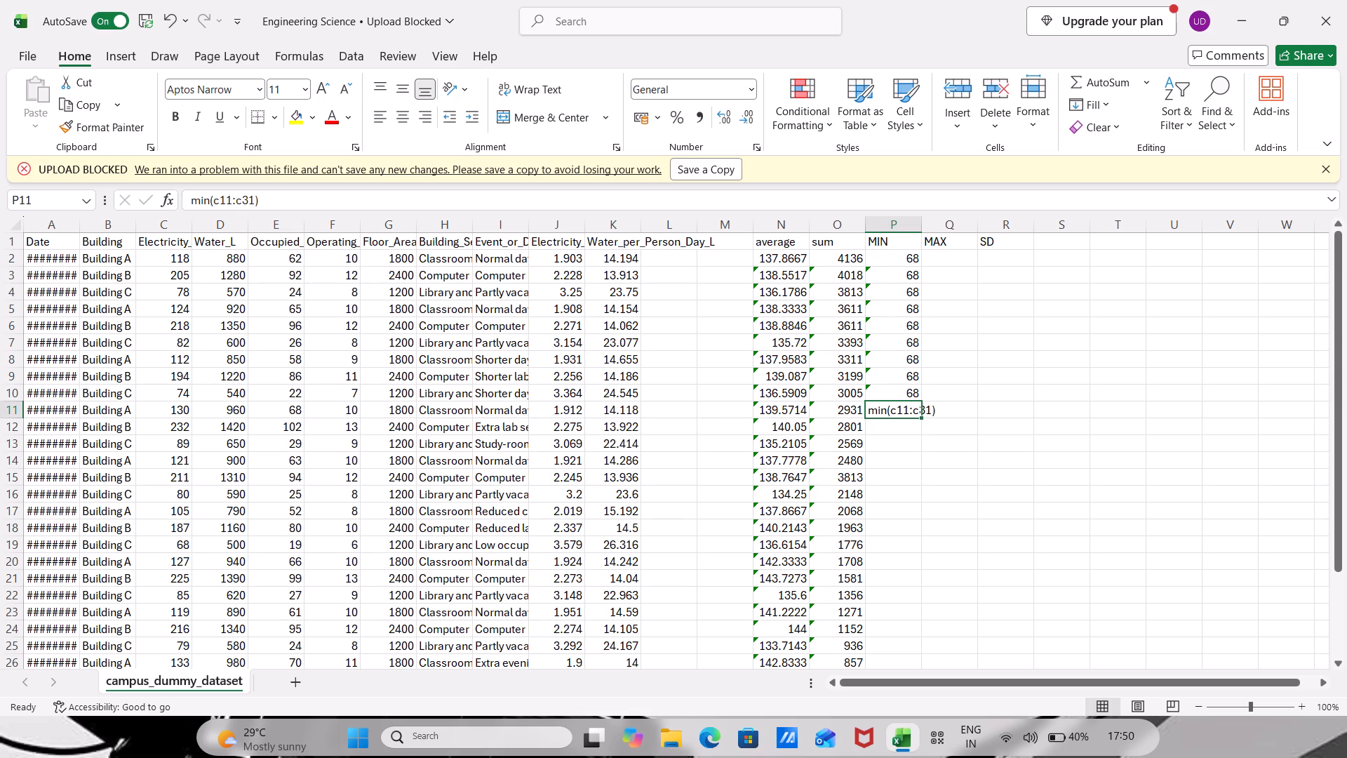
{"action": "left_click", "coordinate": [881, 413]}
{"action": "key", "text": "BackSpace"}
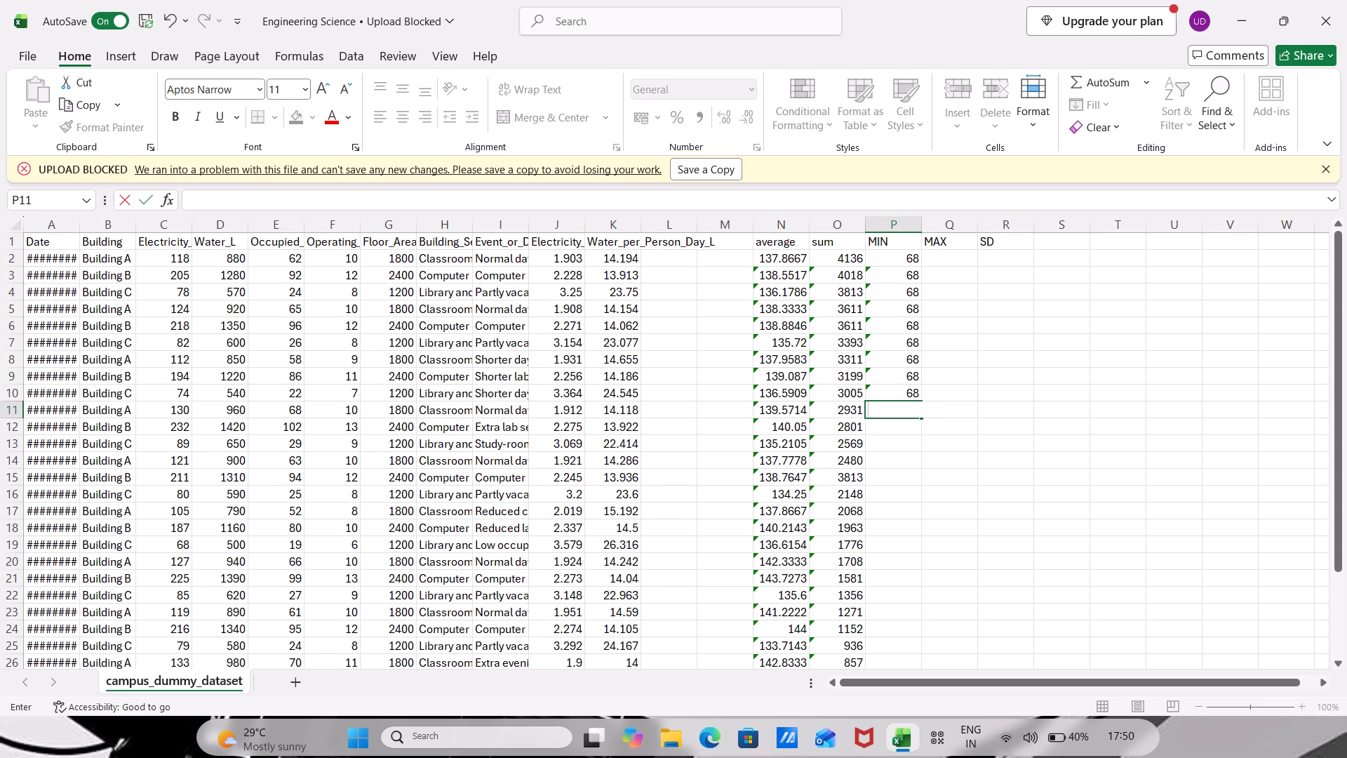
Enter the formula =min(c11:c31) in cell P11 of the MIN column.
{"action": "key", "text": "equal"}
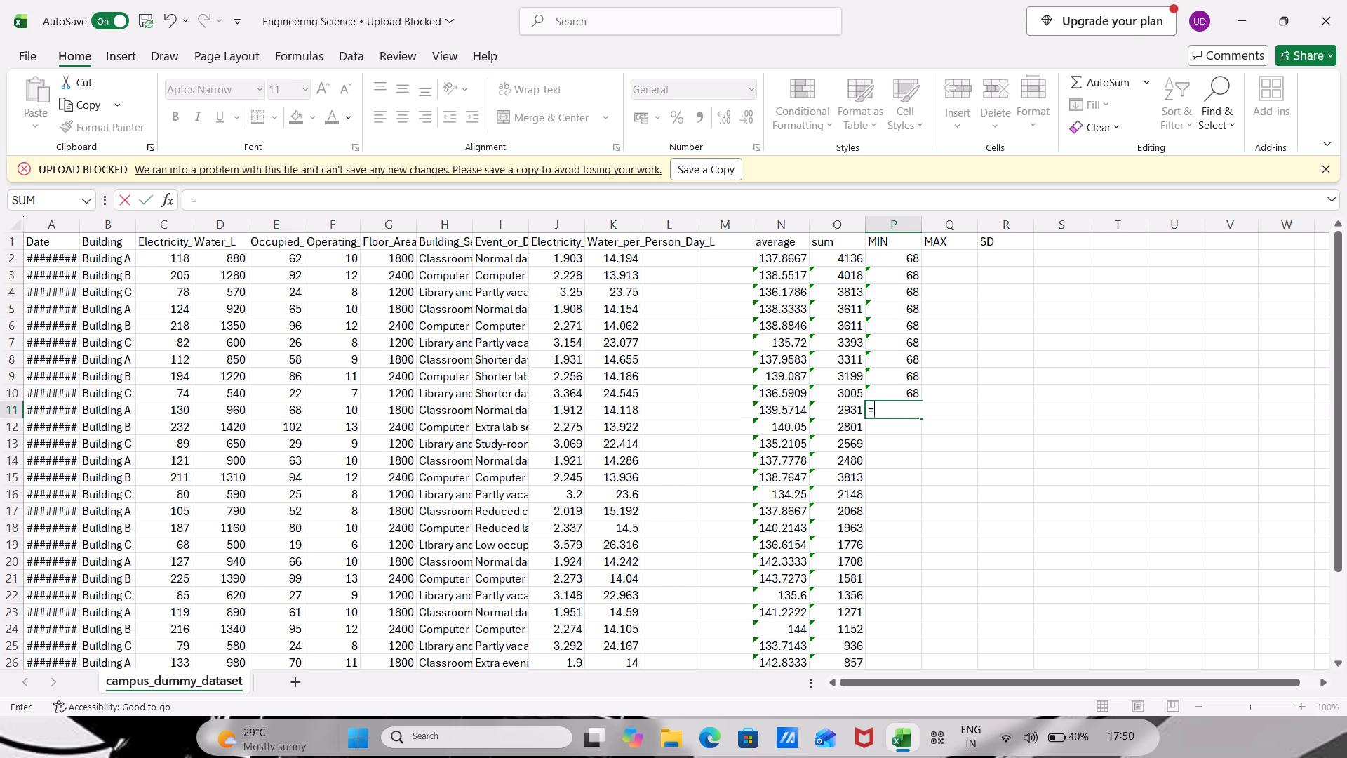
{"action": "key", "text": "m"}
{"action": "type", "text": "in"}
{"action": "key", "text": "shift+parenleft"}
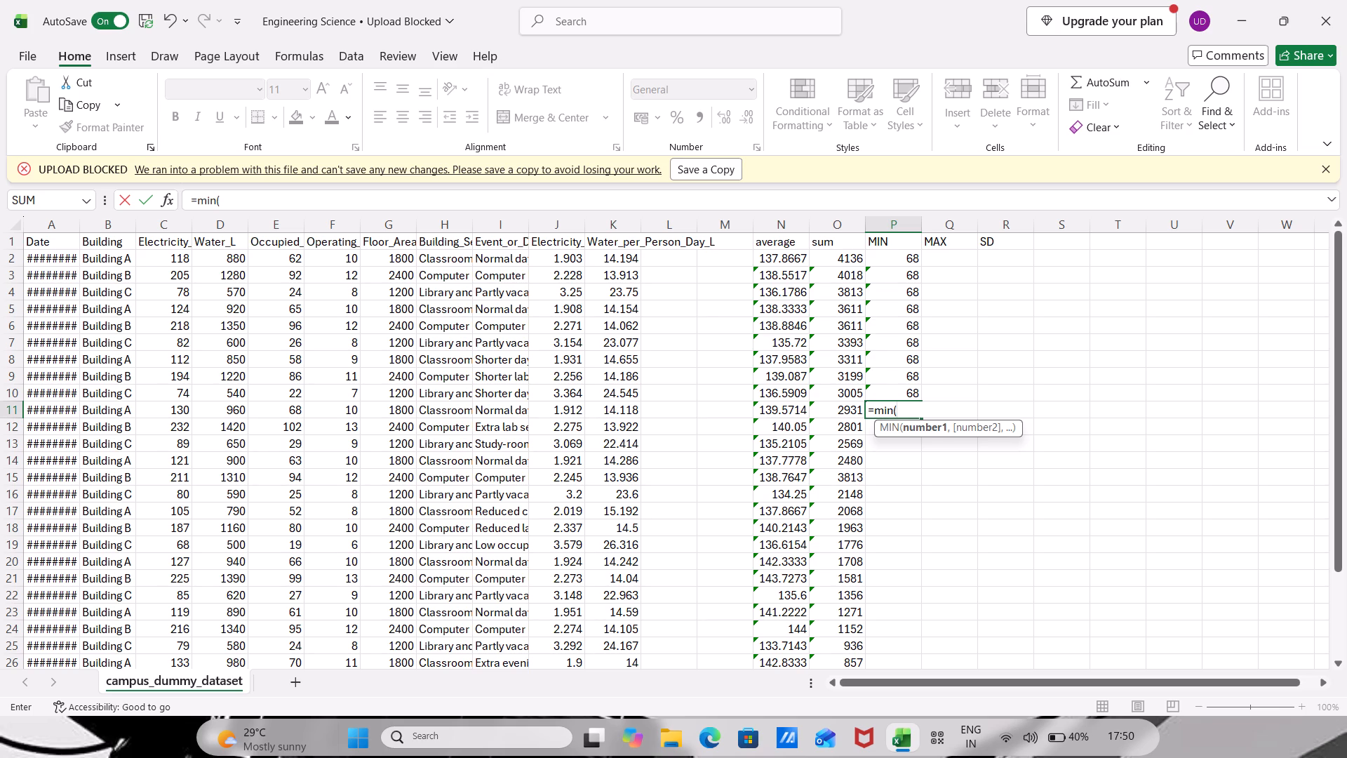
{"action": "key", "text": "c"}
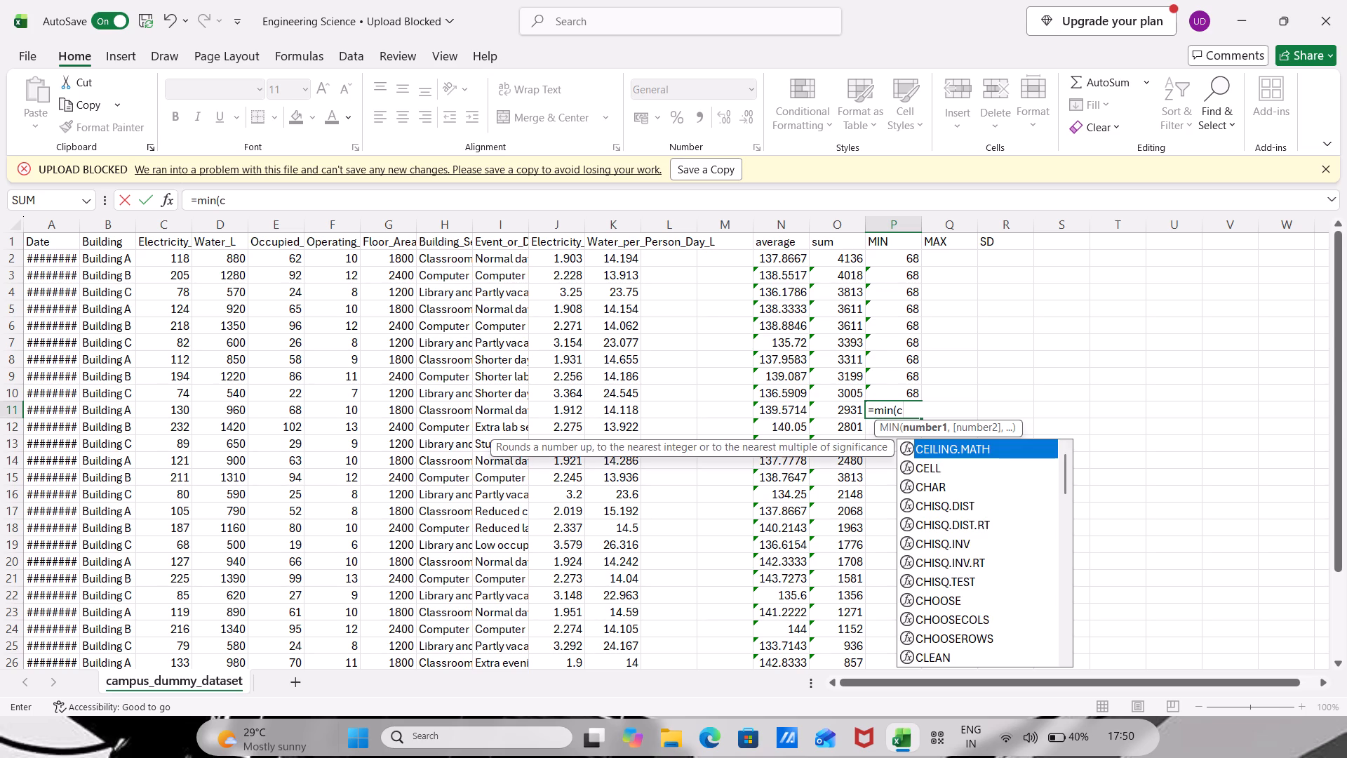
{"action": "type", "text": "11"}
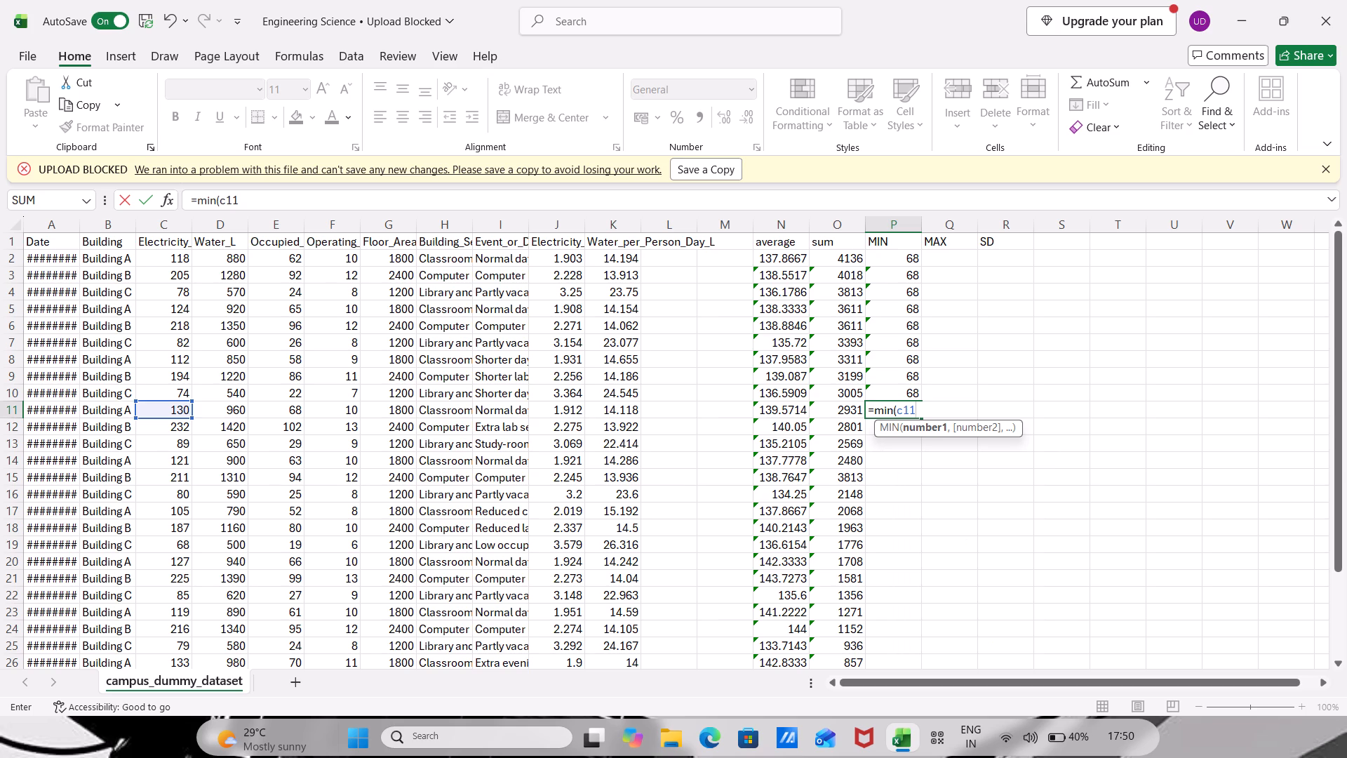
{"action": "key", "text": "shift+colon"}
{"action": "key", "text": "c"}
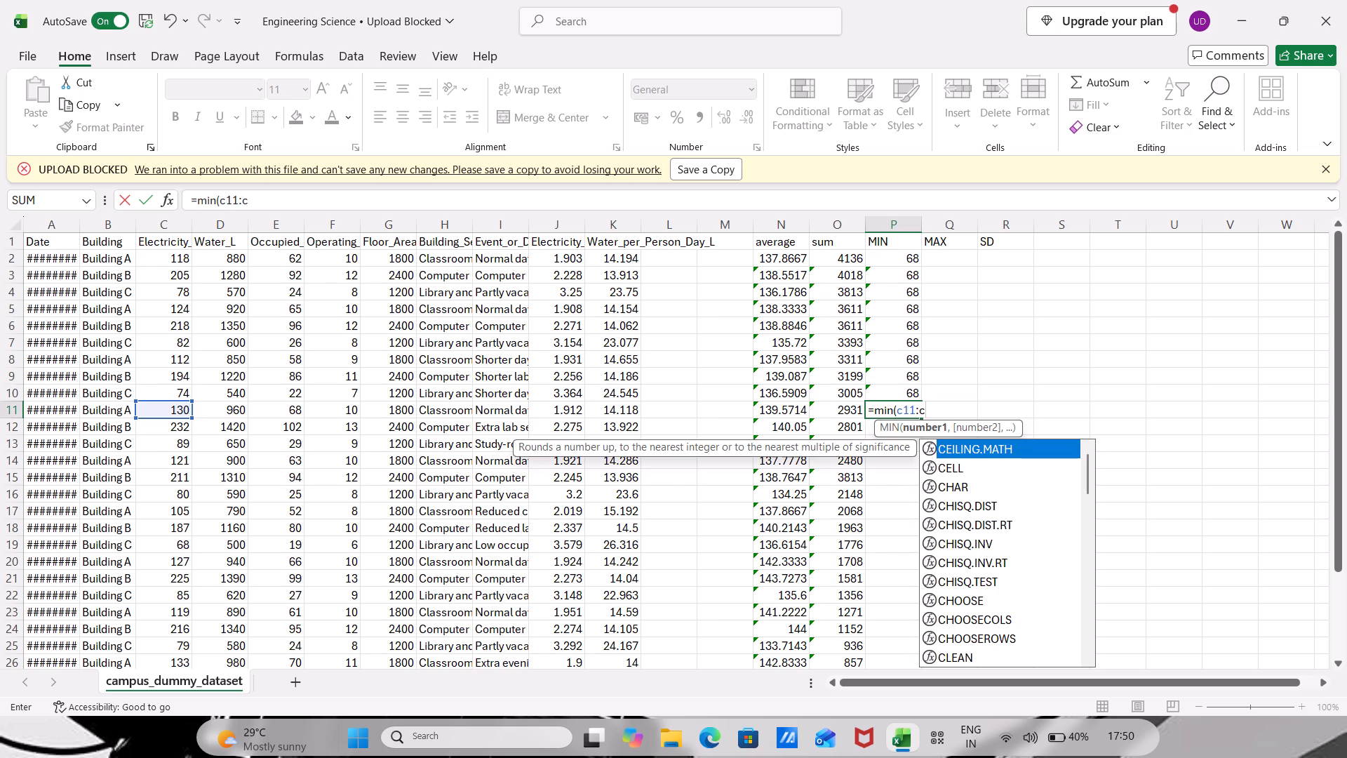
{"action": "type", "text": "31"}
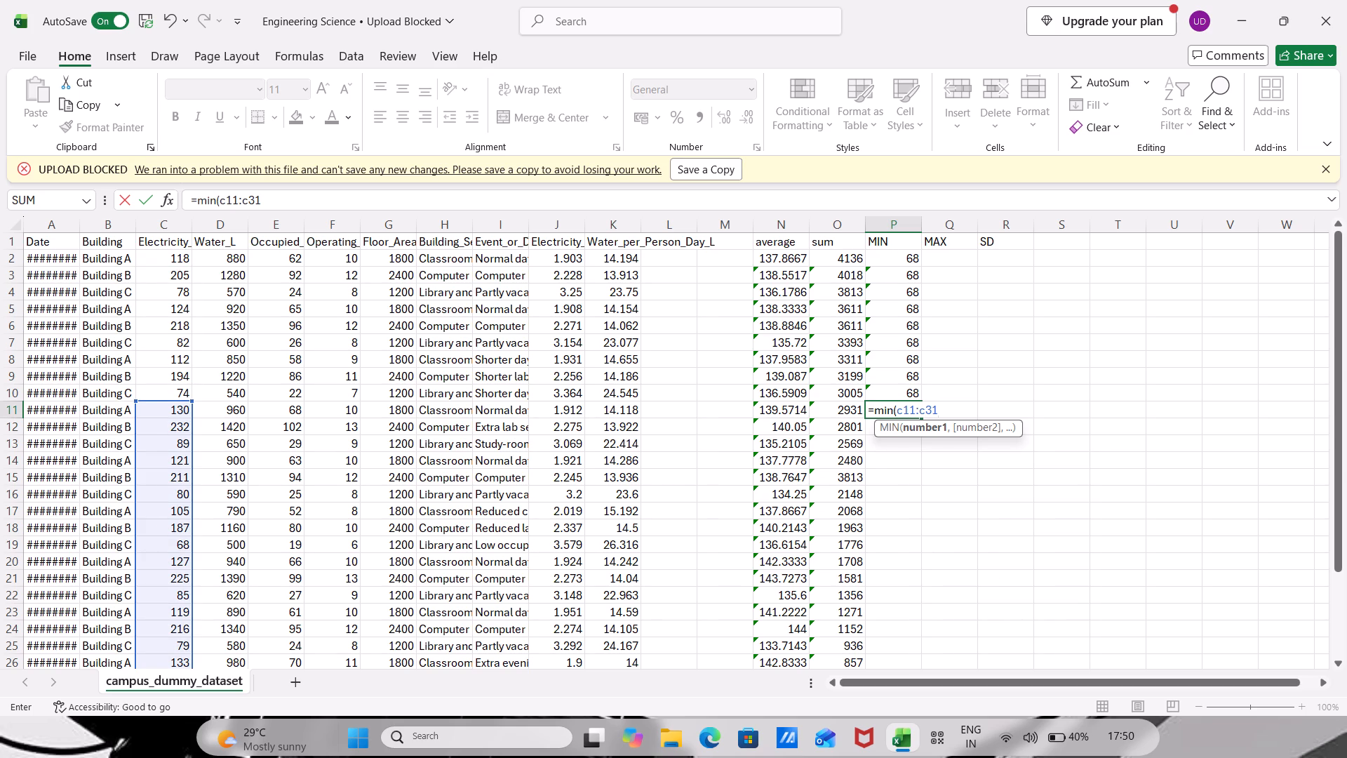
{"action": "key", "text": "shift+parenright"}
{"action": "key", "text": "Return"}
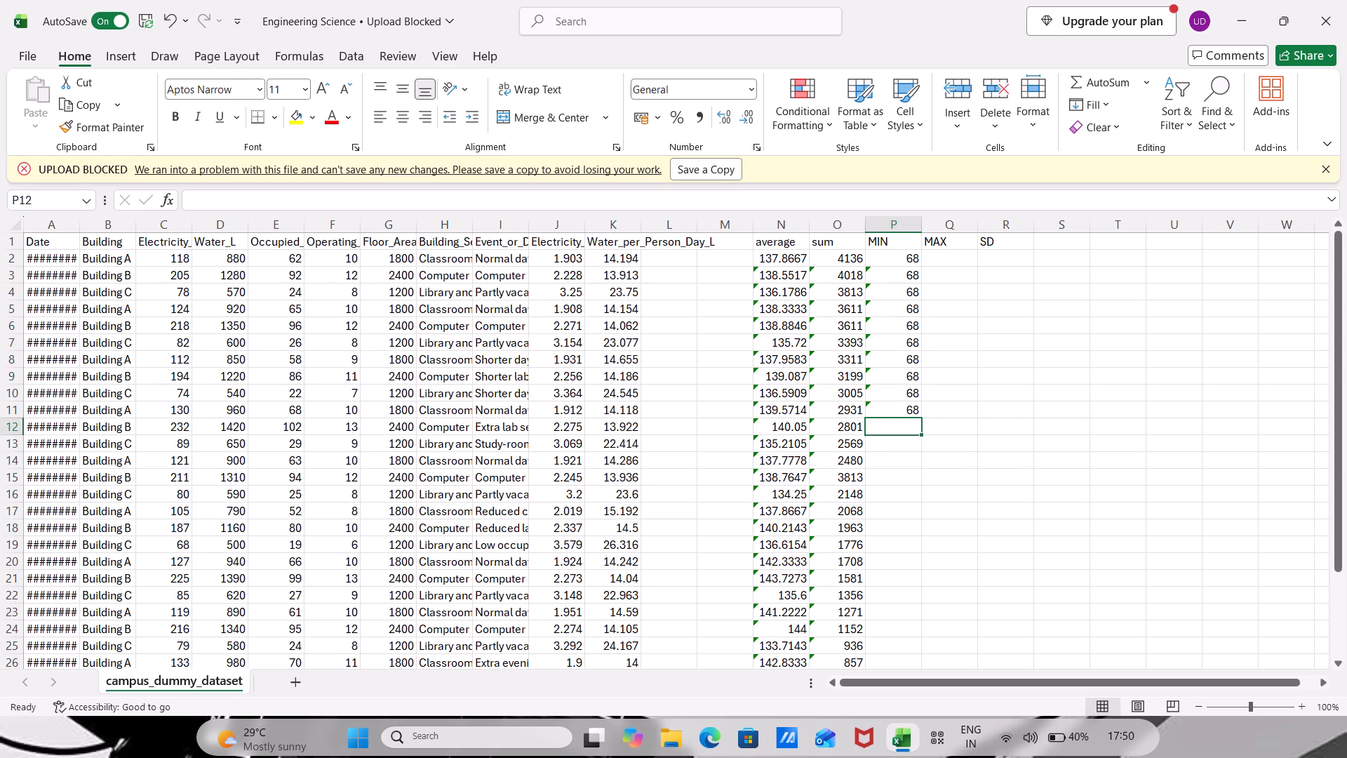
Write the formula =min(c12:c31) in cell P12 of the MIN column.
{"action": "type", "text": "min"}
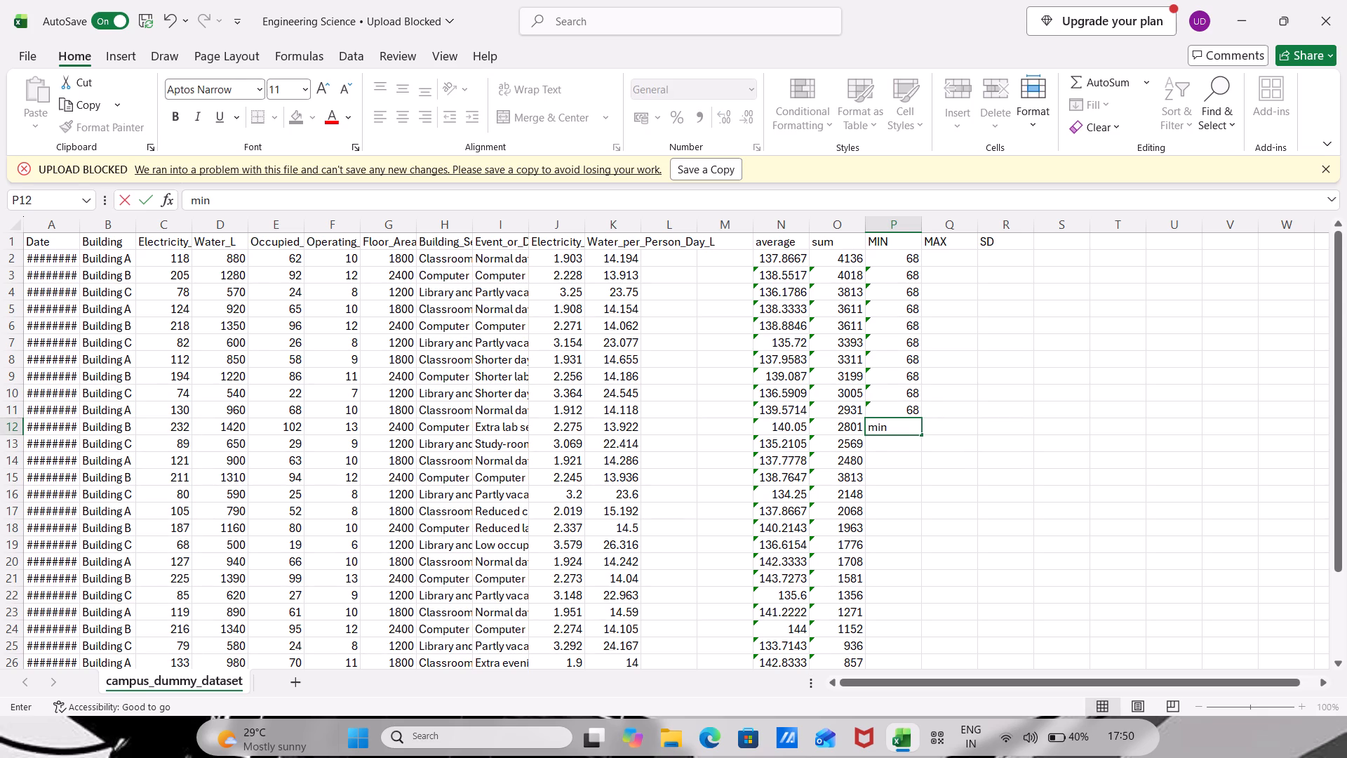
{"action": "key", "text": "shift+parenleft"}
{"action": "type", "text": "c1"}
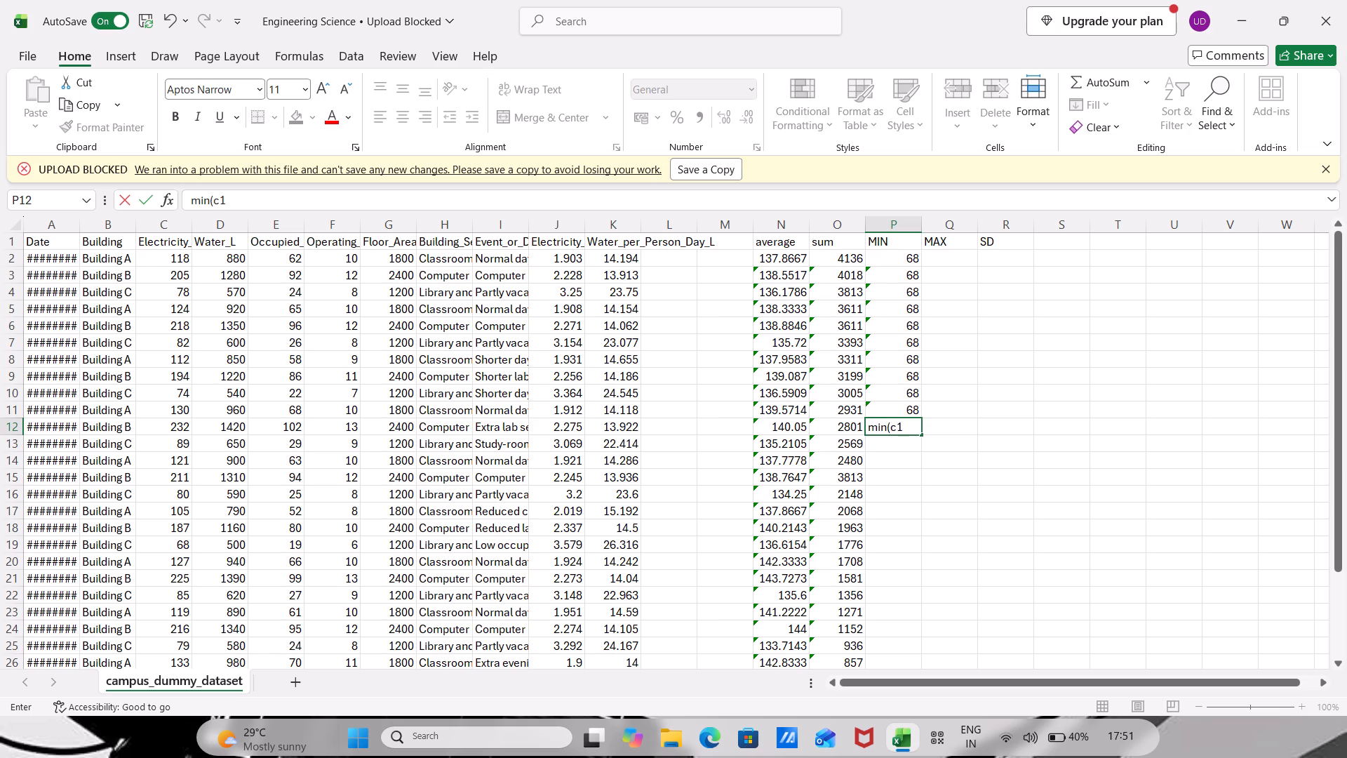
{"action": "key", "text": "2"}
{"action": "key", "text": "shift+colon"}
{"action": "key", "text": "c"}
{"action": "type", "text": "31"}
{"action": "key", "text": "shift+parenright"}
{"action": "left_click", "coordinate": [866, 433]}
{"action": "key", "text": "equal"}
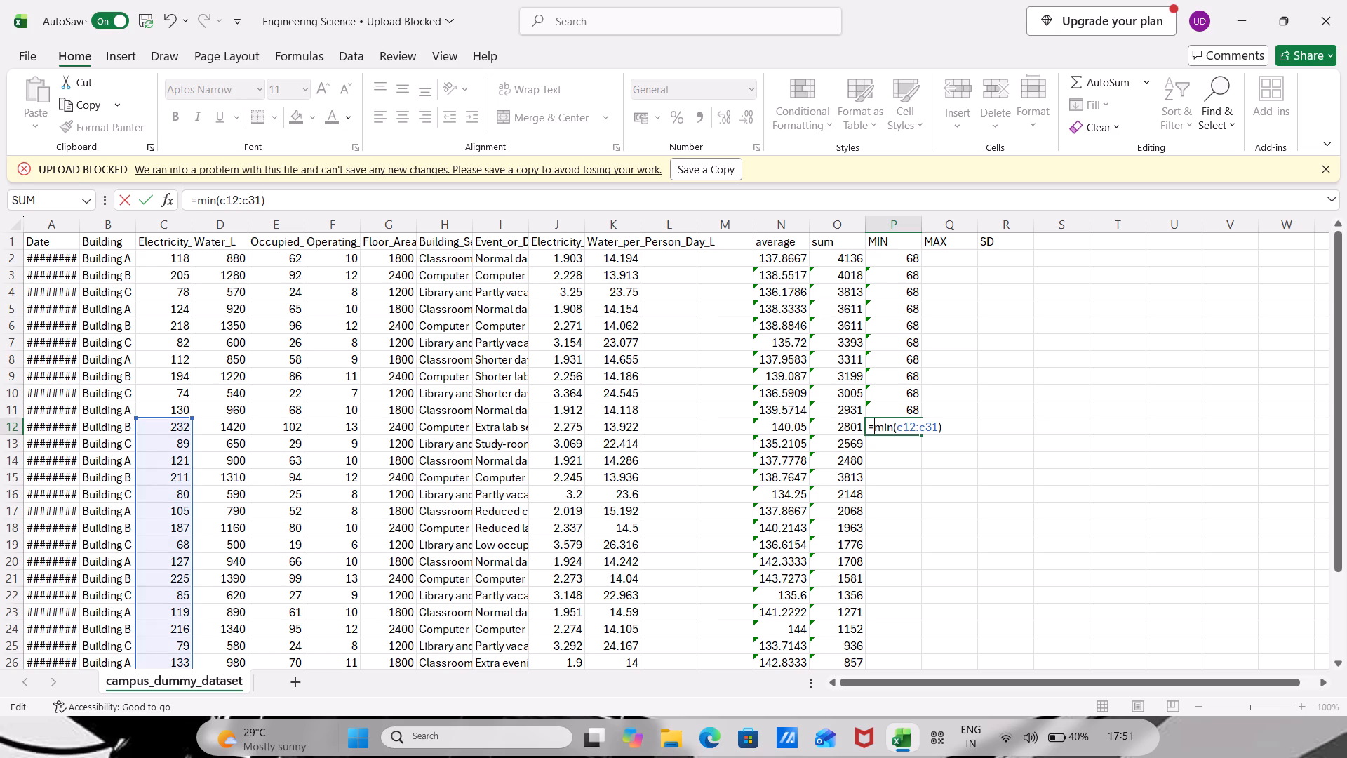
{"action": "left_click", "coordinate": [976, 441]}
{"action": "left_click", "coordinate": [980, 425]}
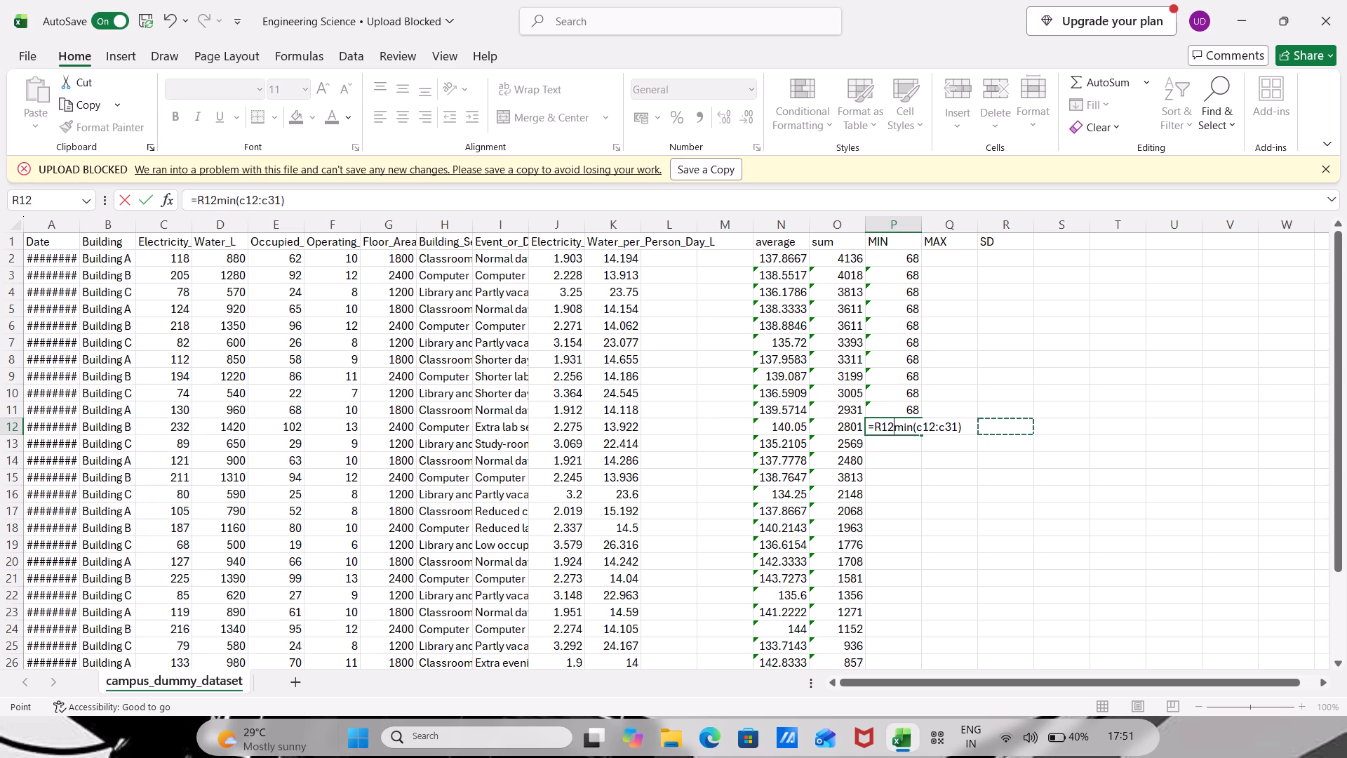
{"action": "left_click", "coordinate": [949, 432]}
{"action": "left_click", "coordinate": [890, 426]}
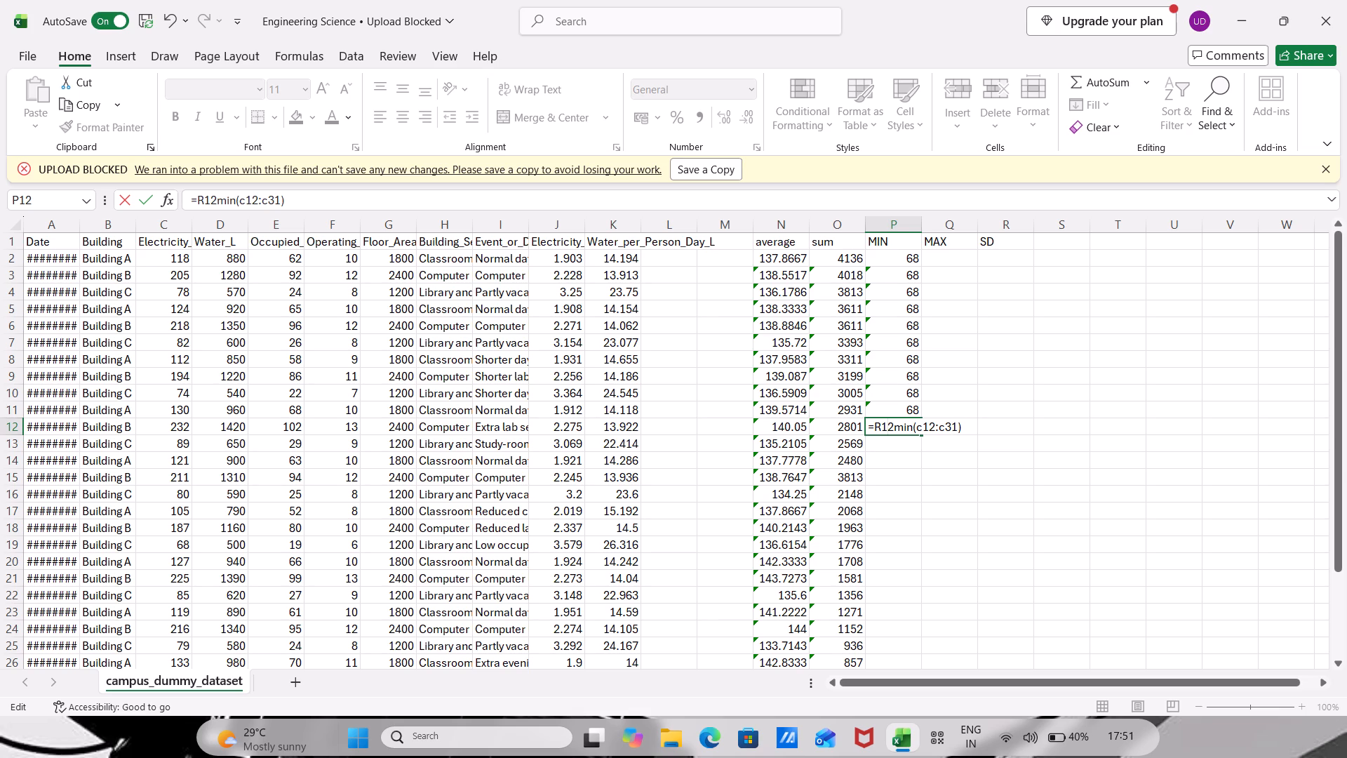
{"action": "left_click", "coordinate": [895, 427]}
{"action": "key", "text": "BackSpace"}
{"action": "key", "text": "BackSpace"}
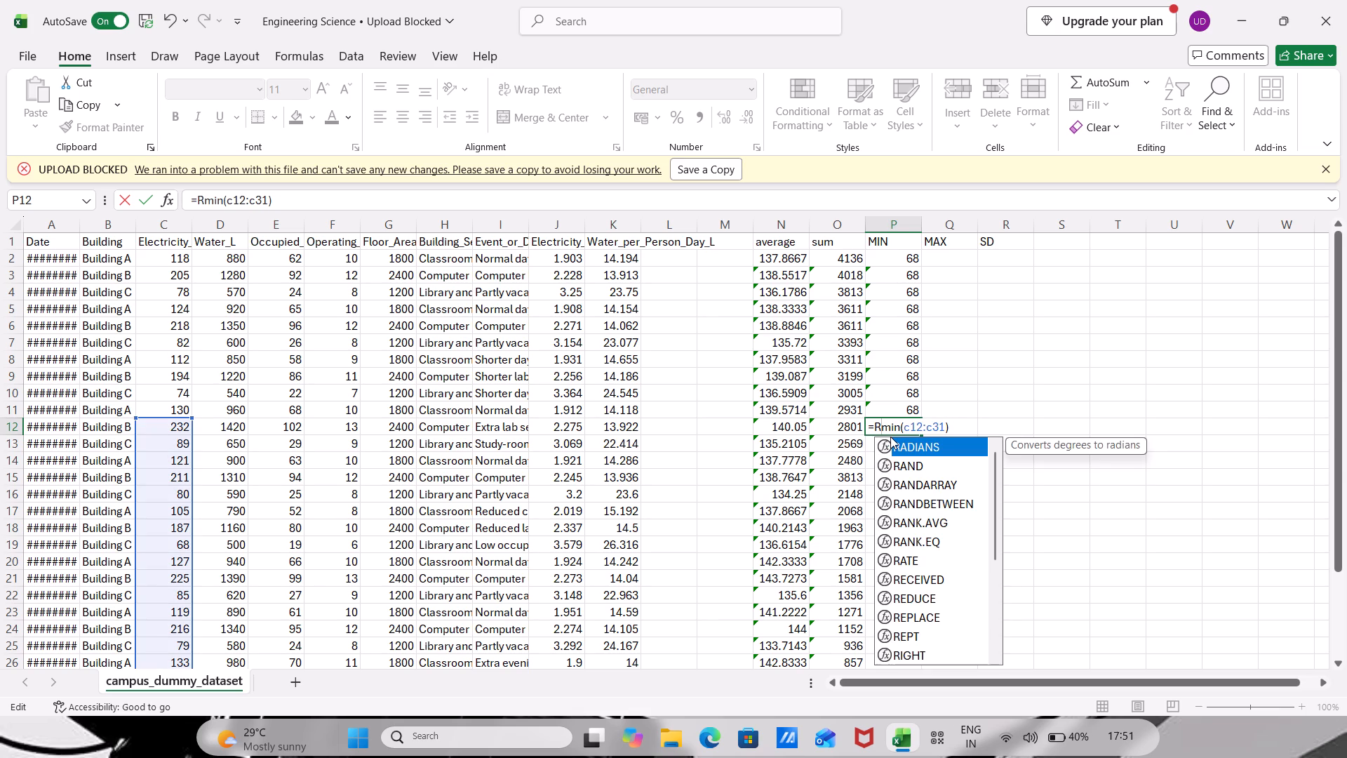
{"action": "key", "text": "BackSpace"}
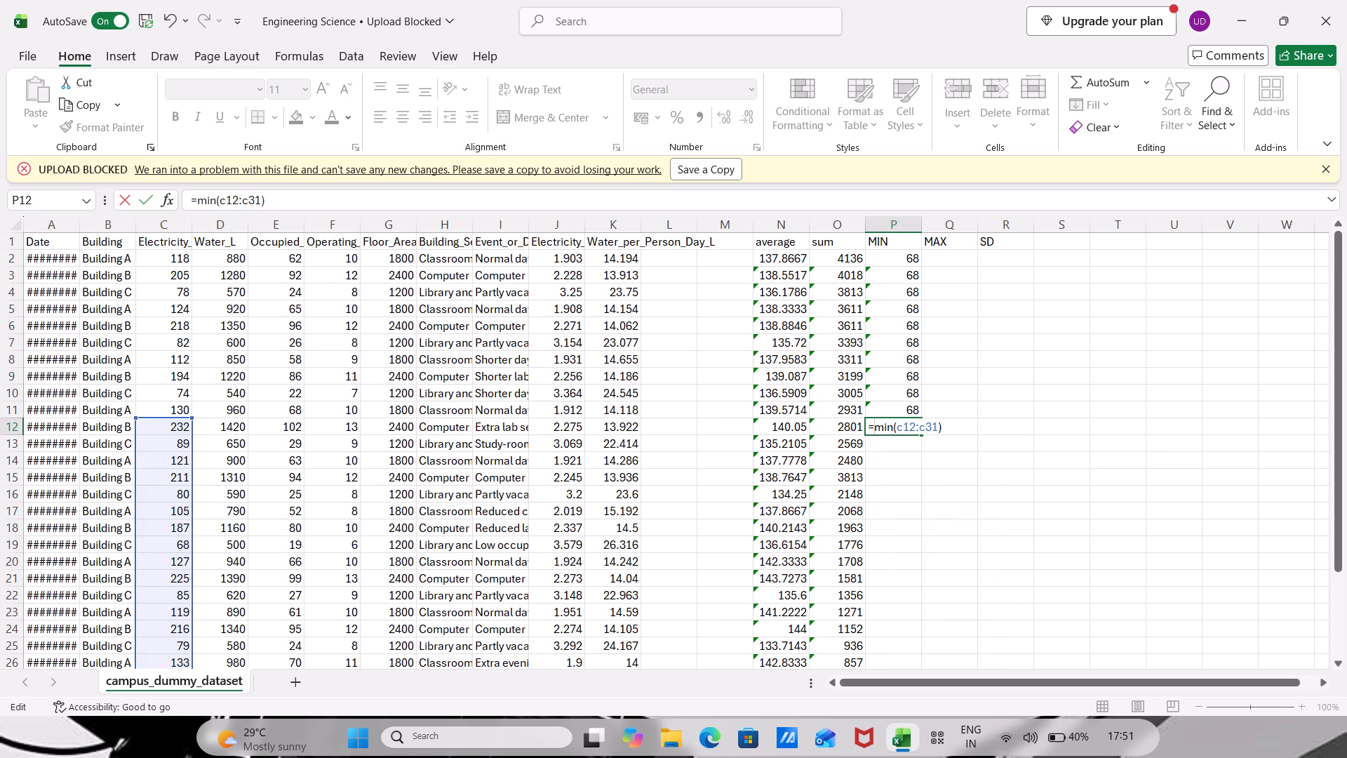
Complete the formula in cell P12 of the MIN column as =min(c12:c31).
{"action": "left_click", "coordinate": [952, 427]}
{"action": "key", "text": "Return"}
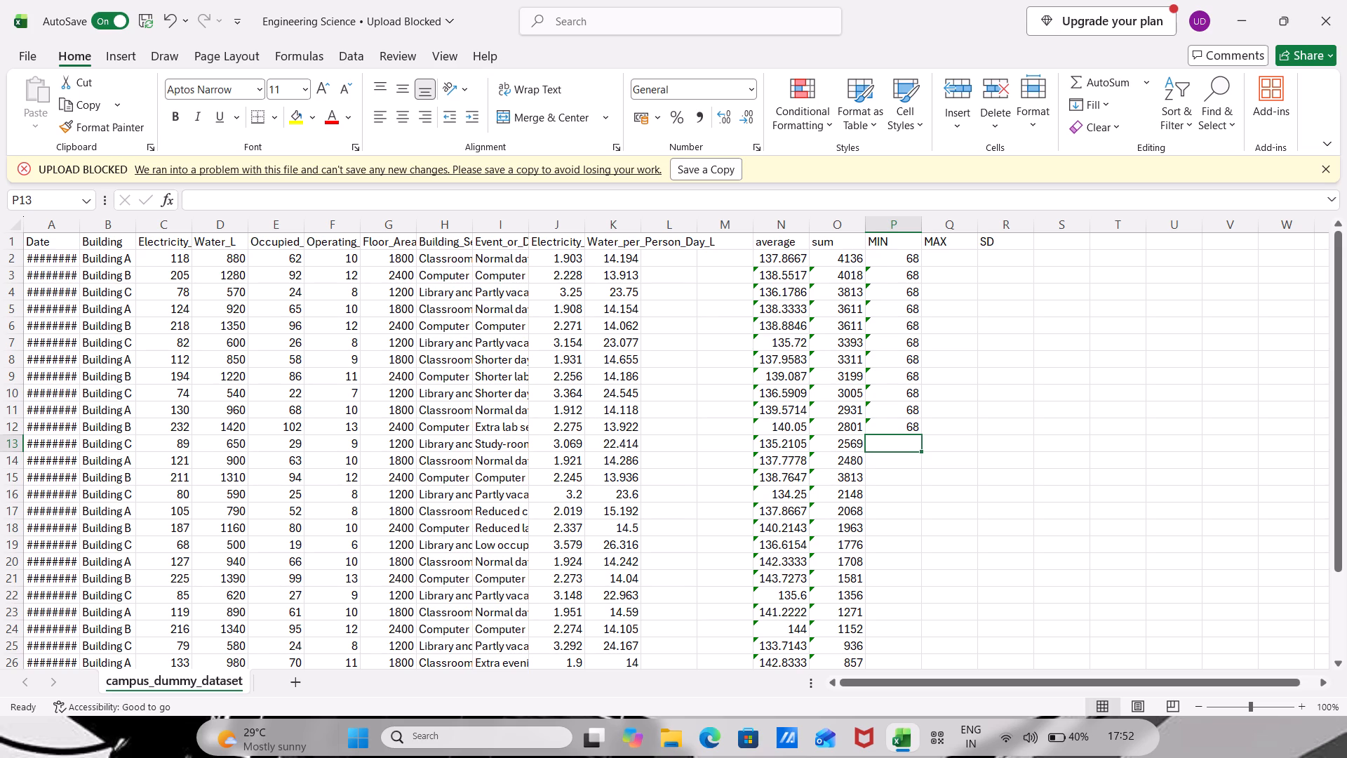
Enter the formula =min(c13:c31) in cell P13 of the MIN column.
{"action": "key", "text": "equal"}
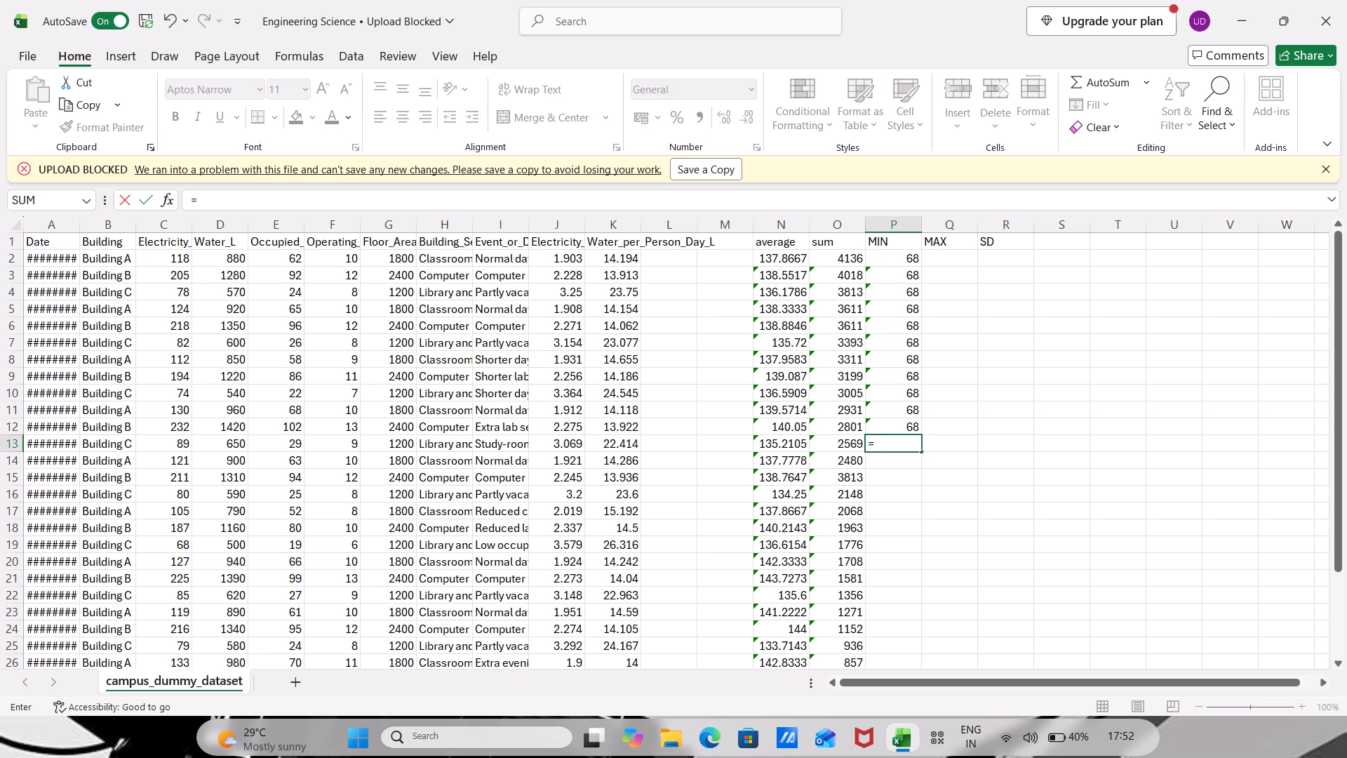
{"action": "type", "text": "min"}
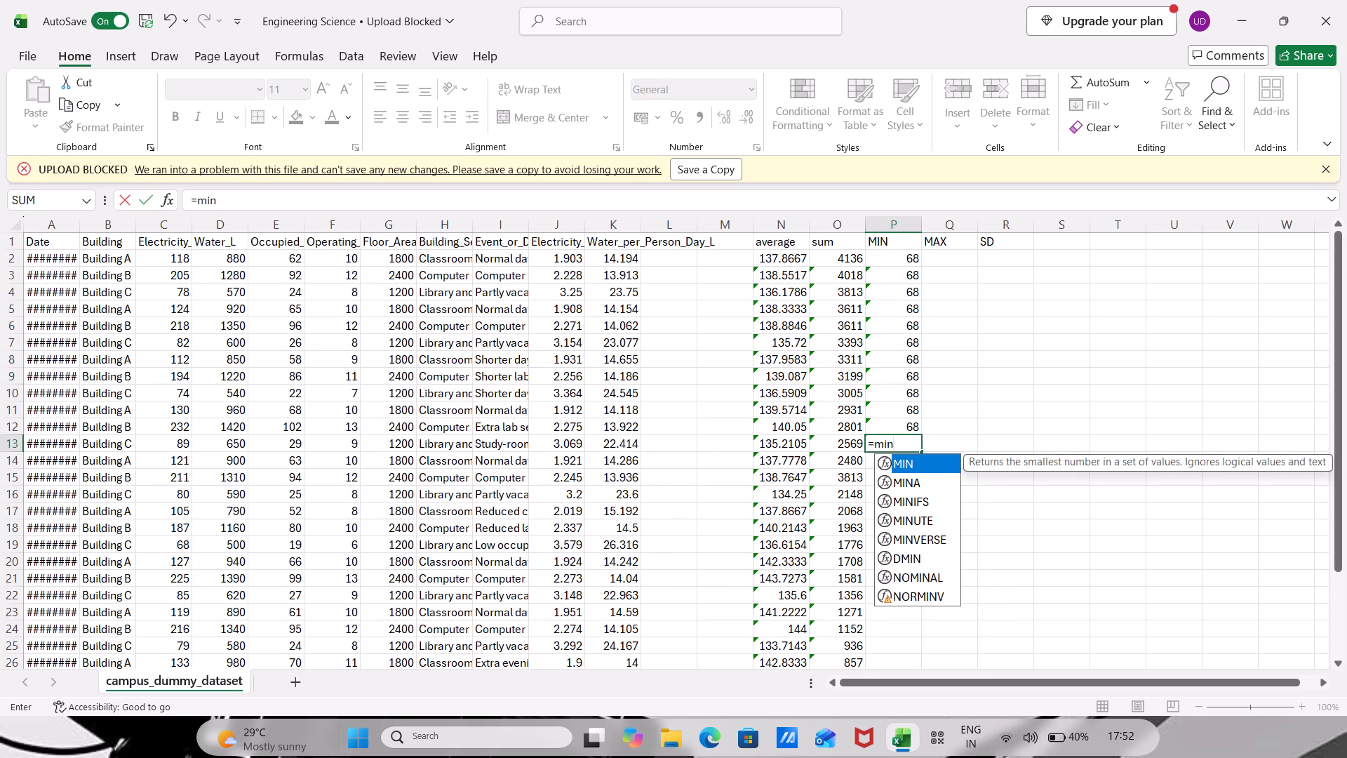
{"action": "key", "text": "shift+parenleft"}
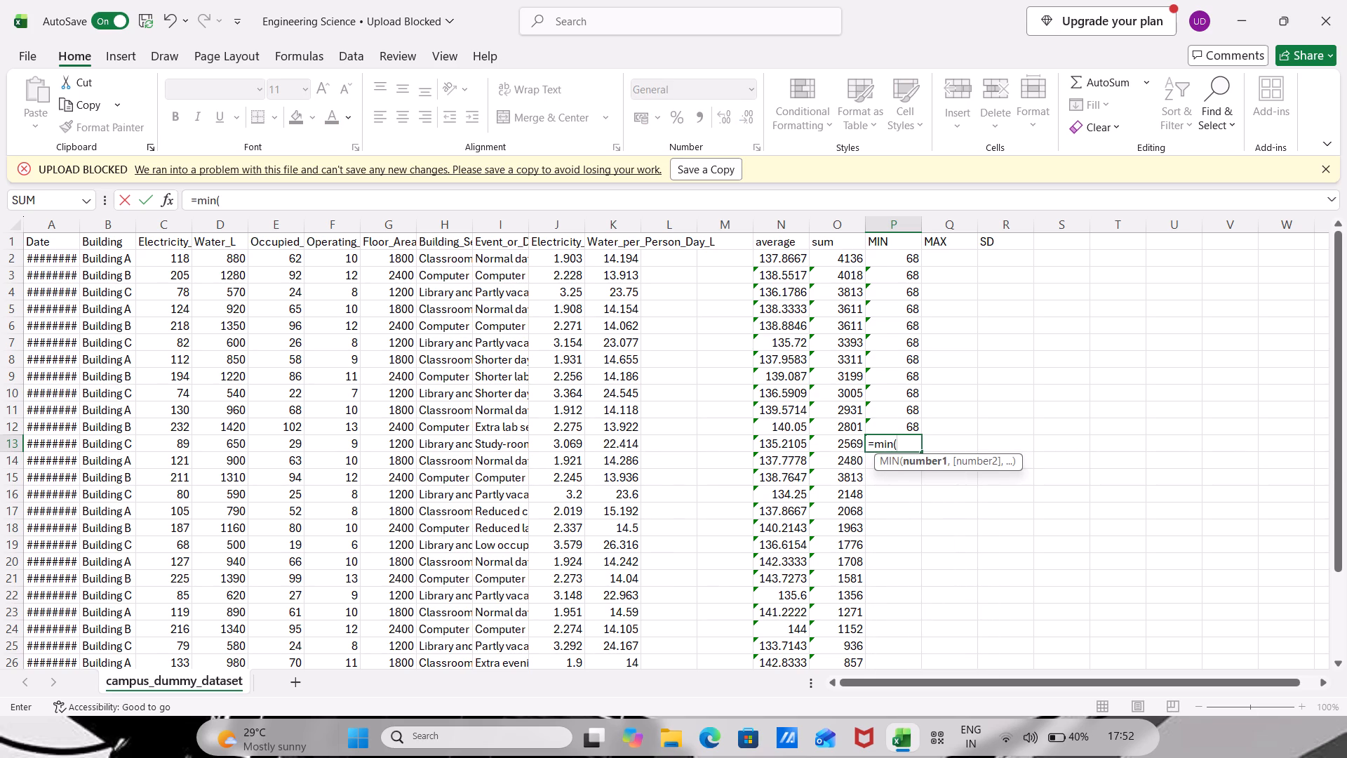
{"action": "key", "text": "c"}
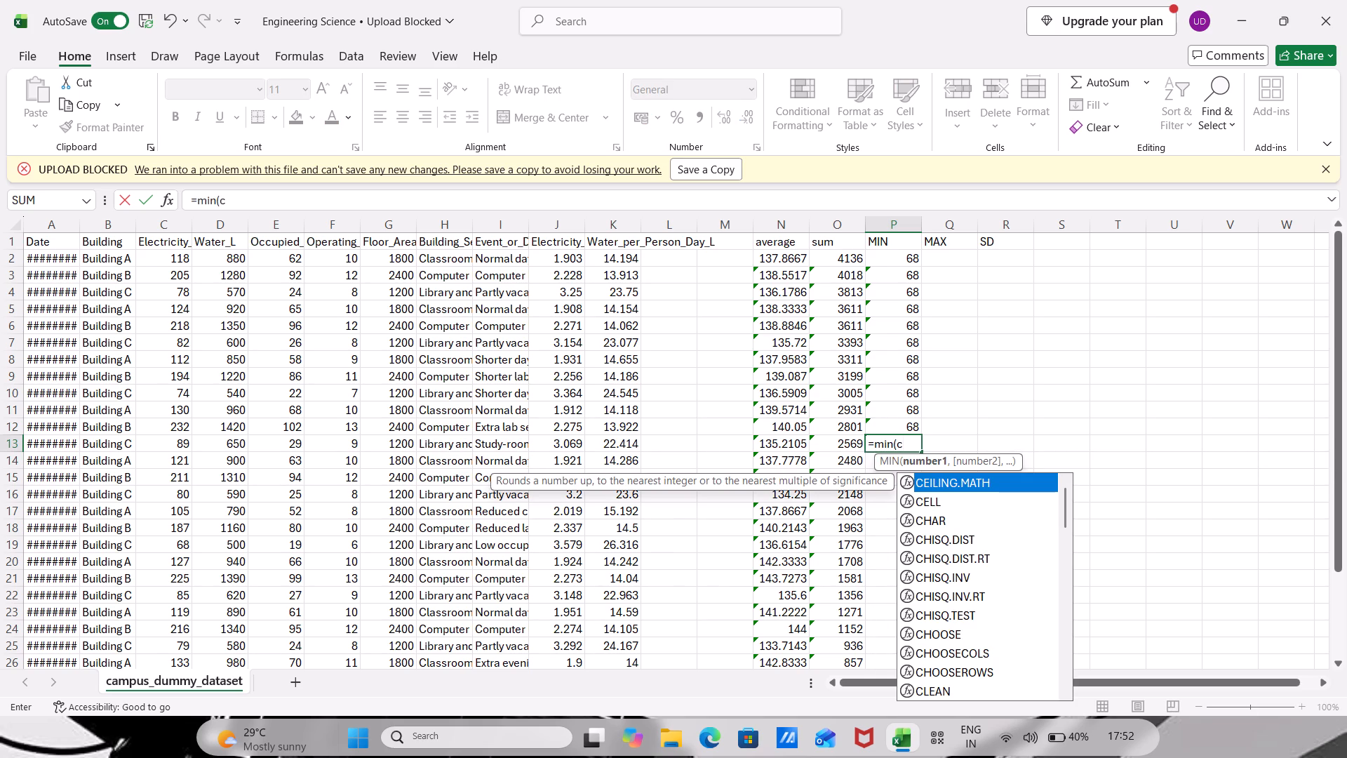
{"action": "key", "text": "1"}
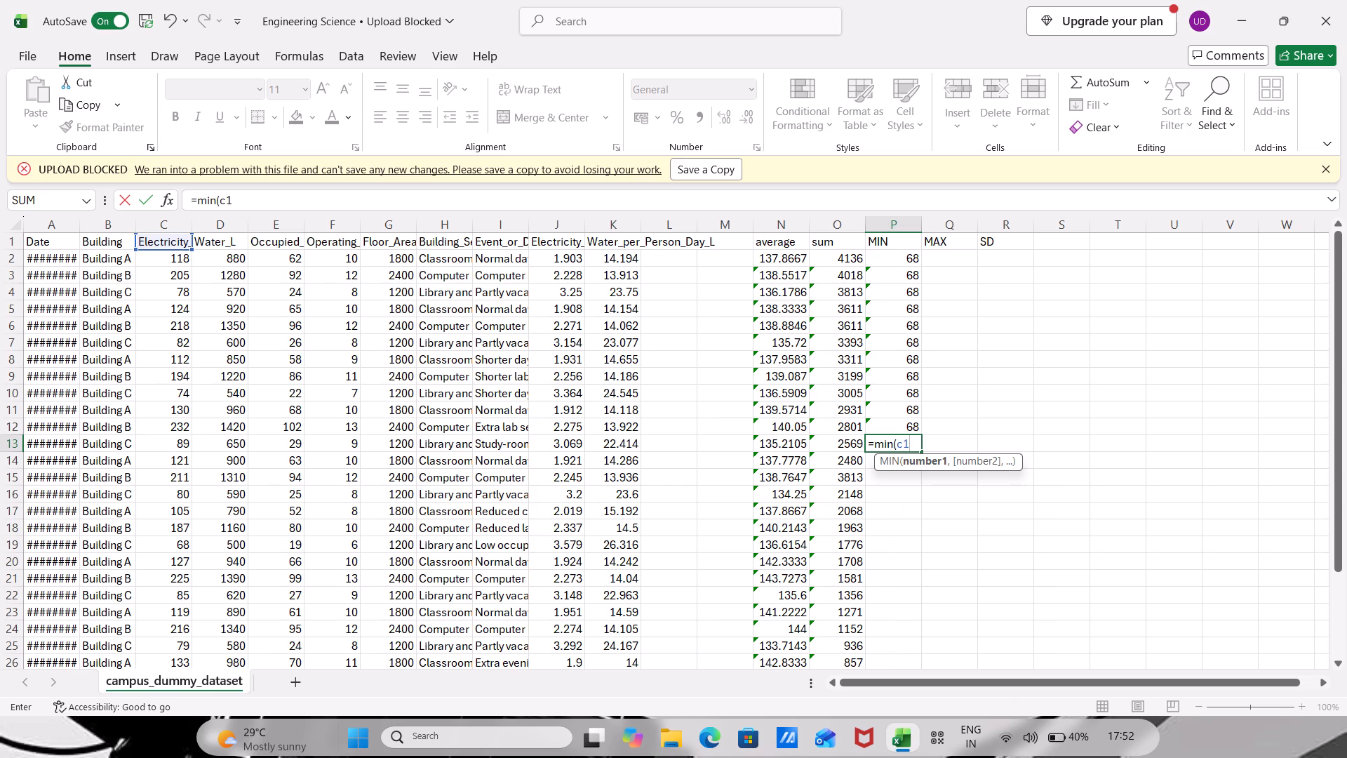
{"action": "key", "text": "3"}
{"action": "key", "text": "shift+colon"}
{"action": "key", "text": "c"}
{"action": "type", "text": "31"}
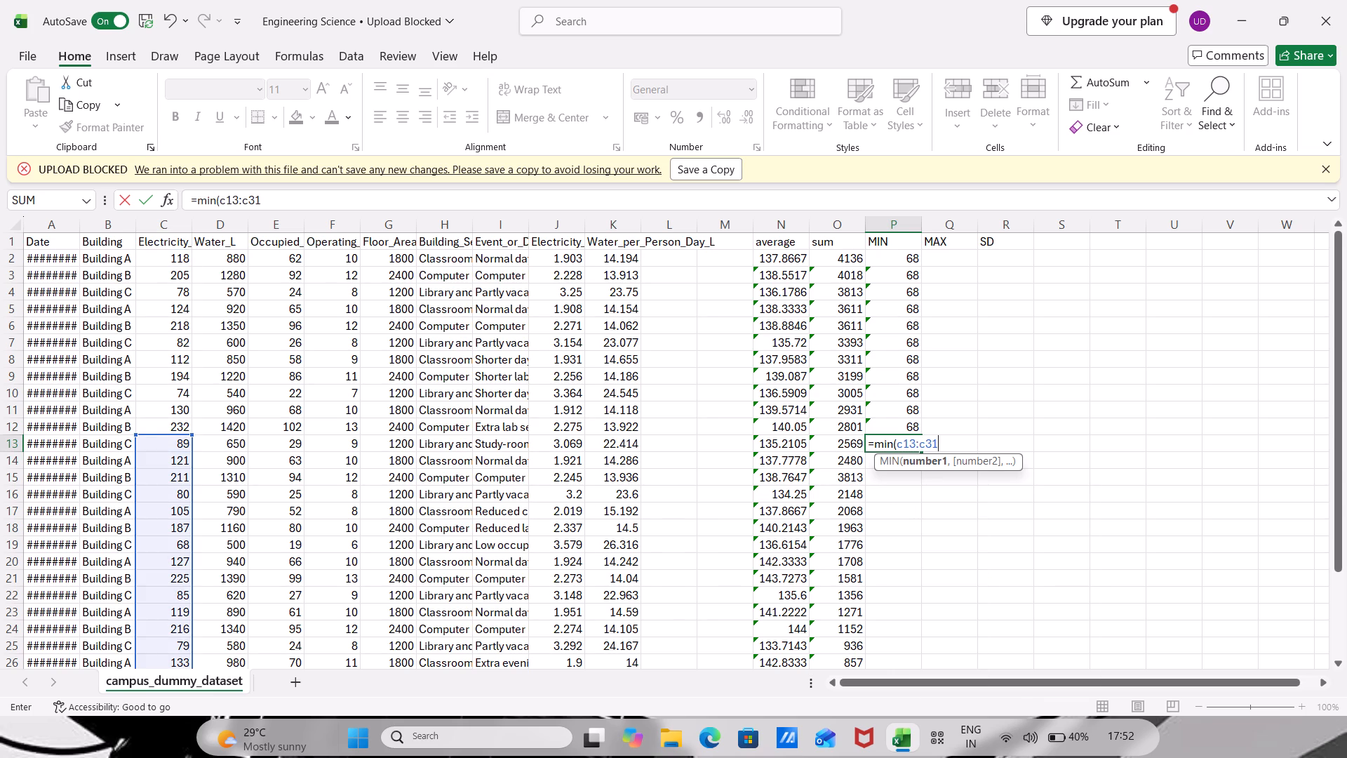
{"action": "key", "text": "shift+parenright"}
{"action": "key", "text": "Return"}
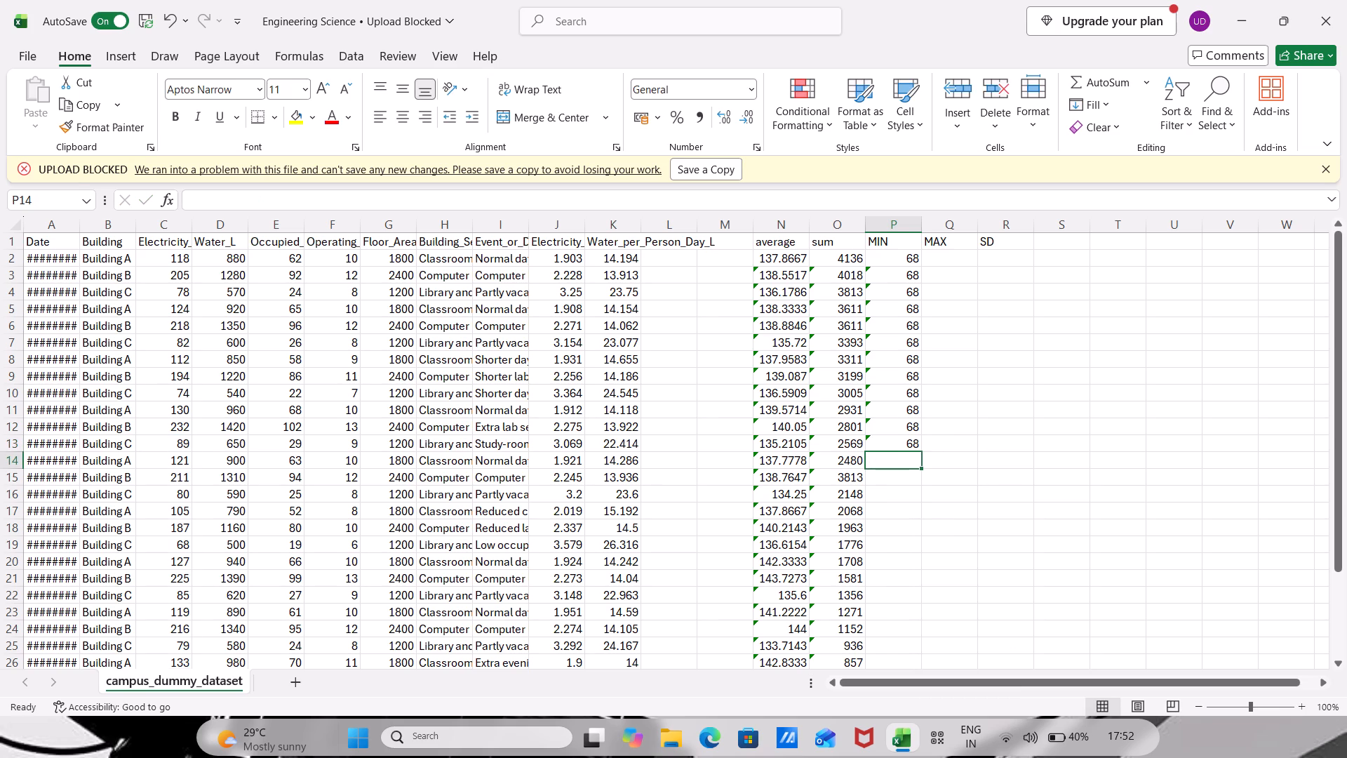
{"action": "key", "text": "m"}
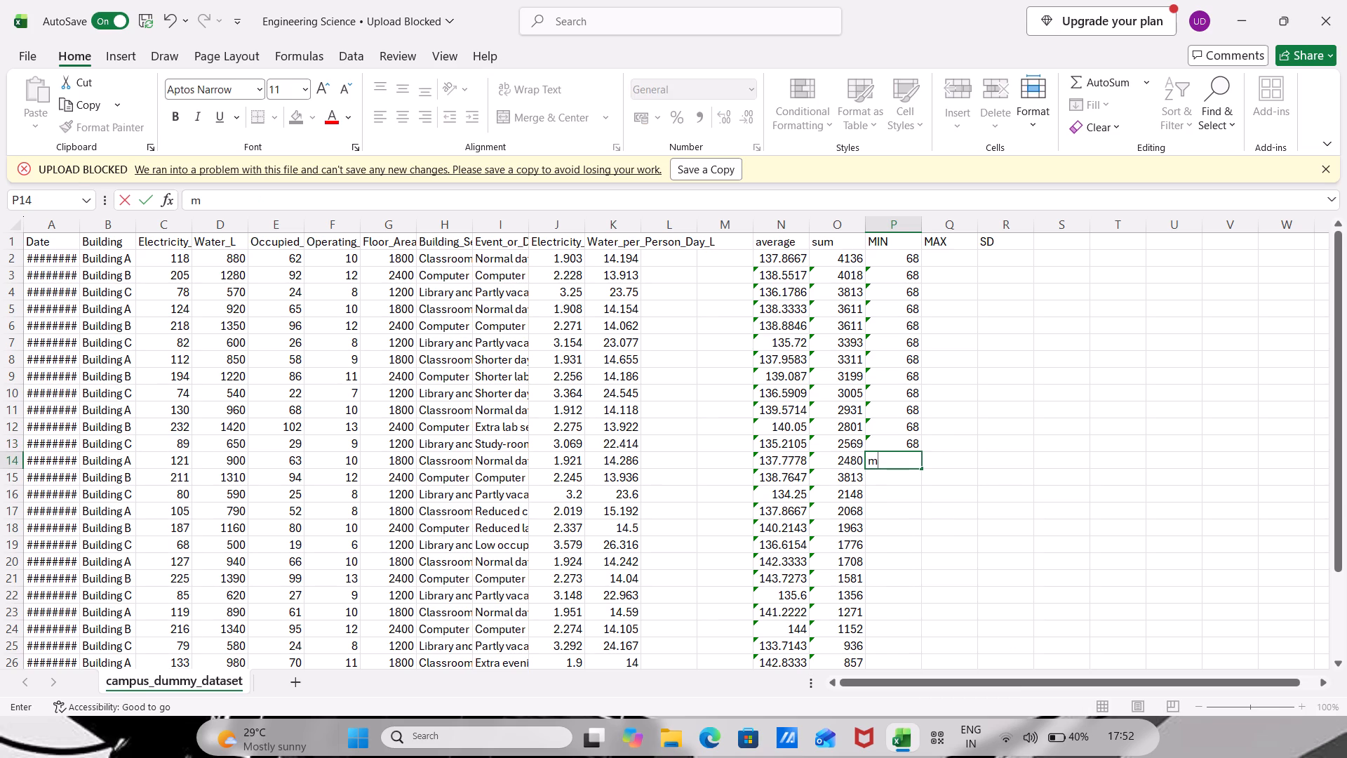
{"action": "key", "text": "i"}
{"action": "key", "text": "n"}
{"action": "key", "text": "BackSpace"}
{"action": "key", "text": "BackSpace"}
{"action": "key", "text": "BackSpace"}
Enter the formula =min(c14:c31) in cell P14 of the MIN column.
{"action": "key", "text": "equal"}
{"action": "key", "text": "m"}
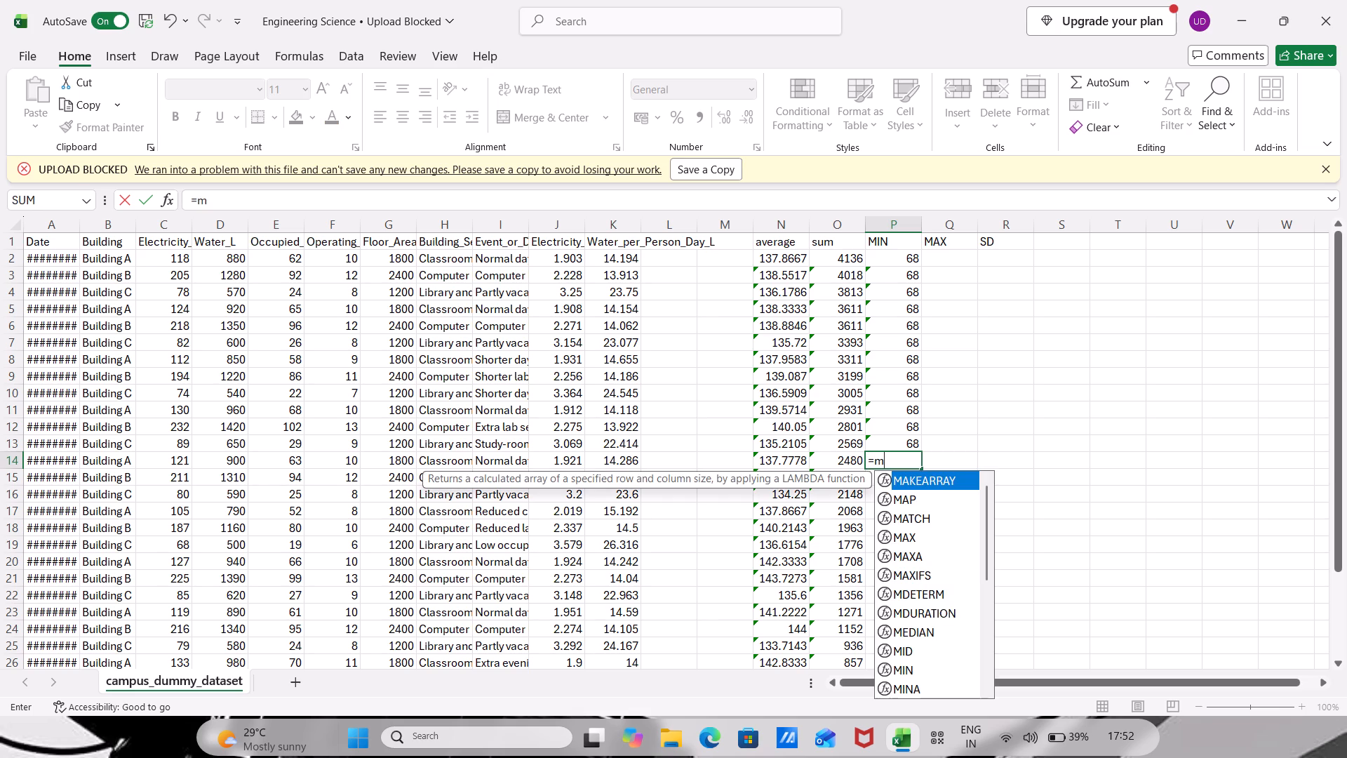
{"action": "type", "text": "in"}
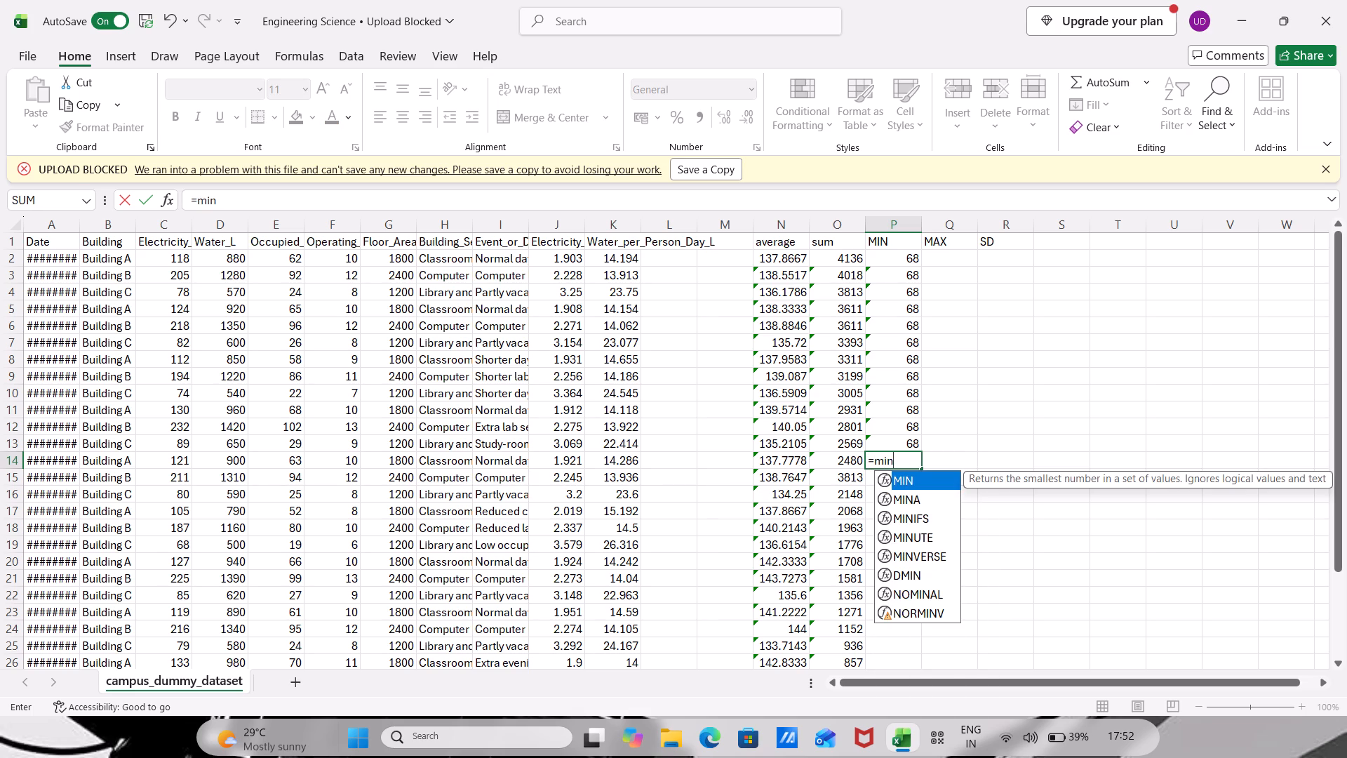
{"action": "key", "text": "shift+parenleft"}
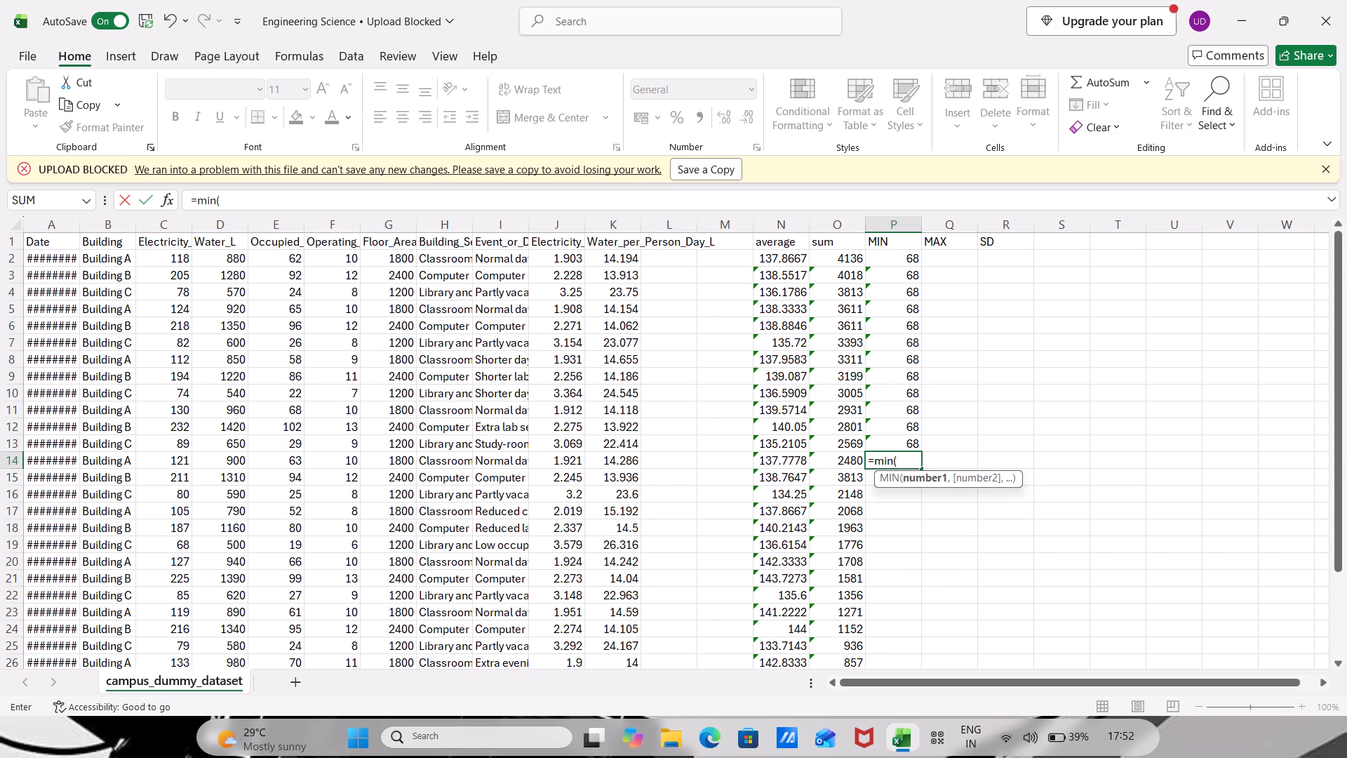
{"action": "key", "text": "c"}
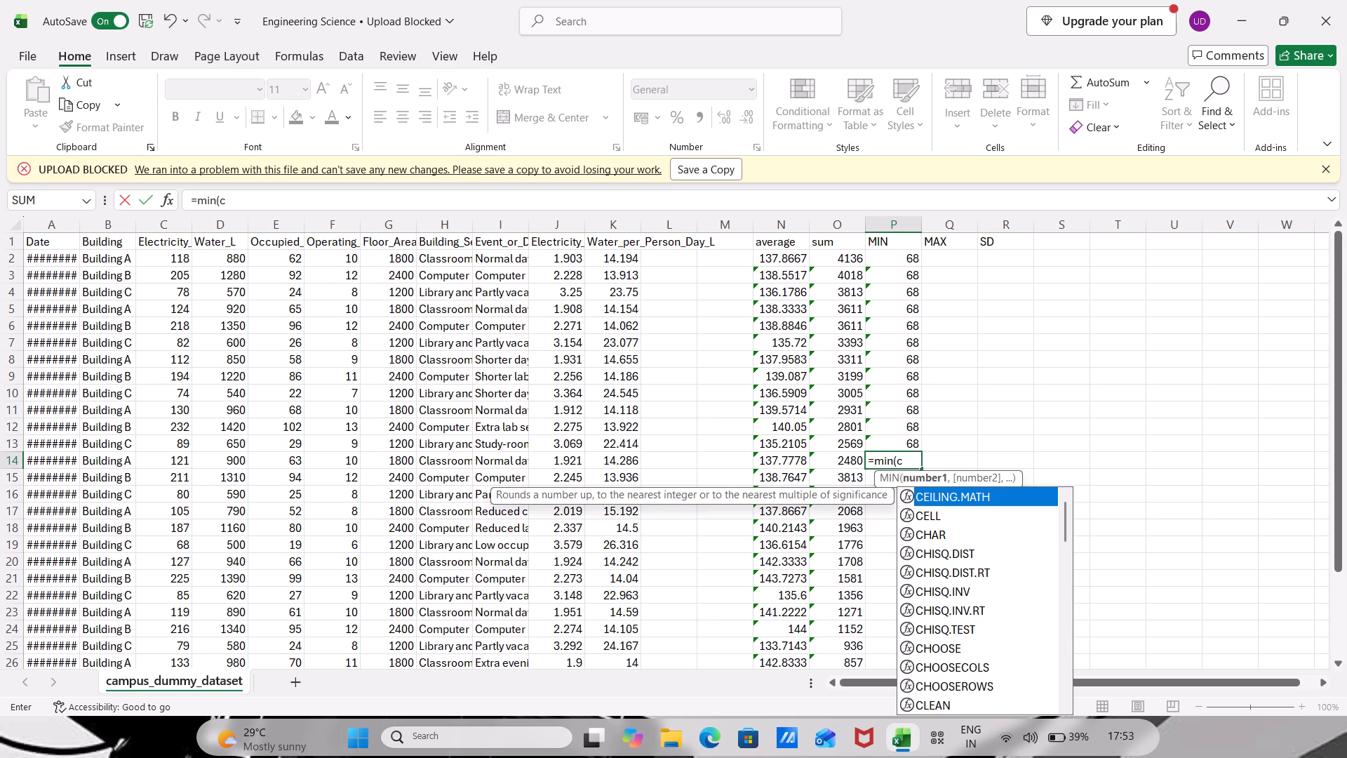
{"action": "type", "text": "14"}
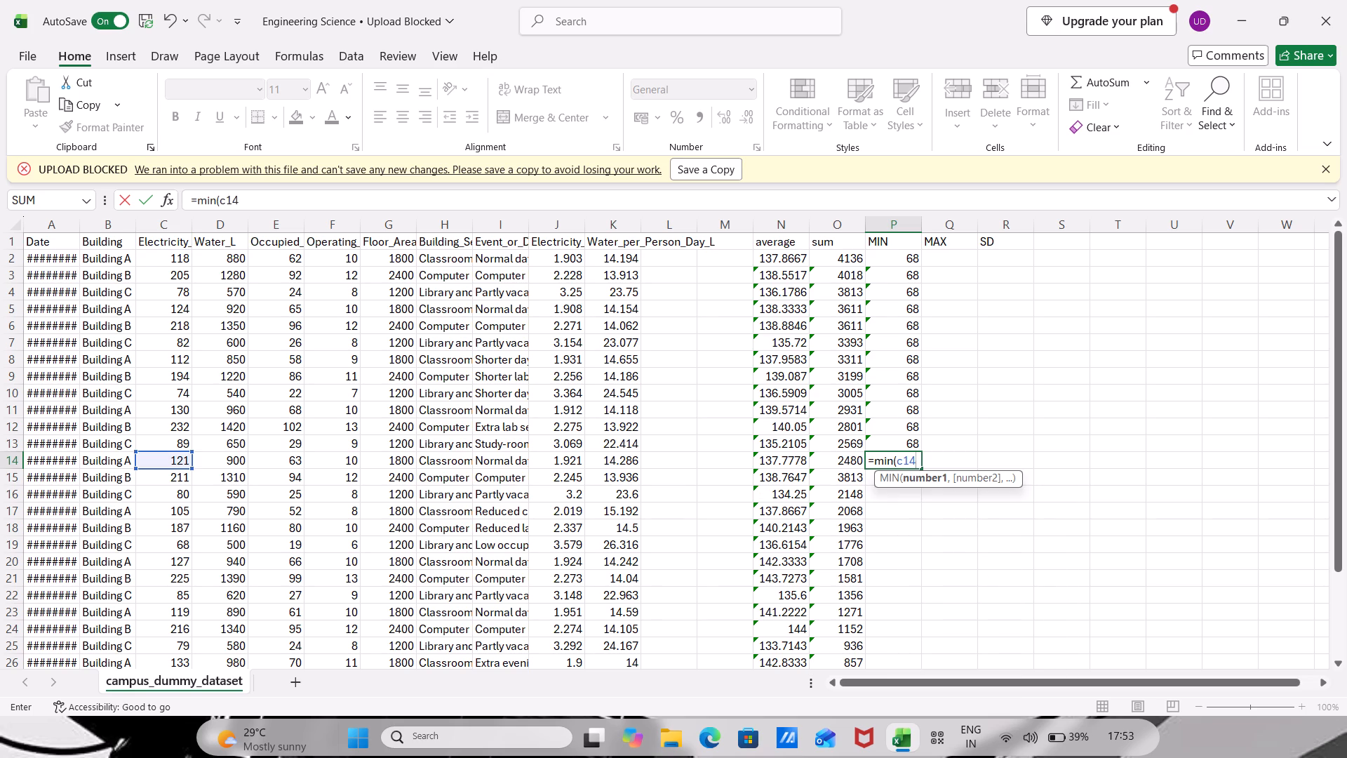
{"action": "key", "text": "shift+colon"}
{"action": "key", "text": "c"}
{"action": "key", "text": "3"}
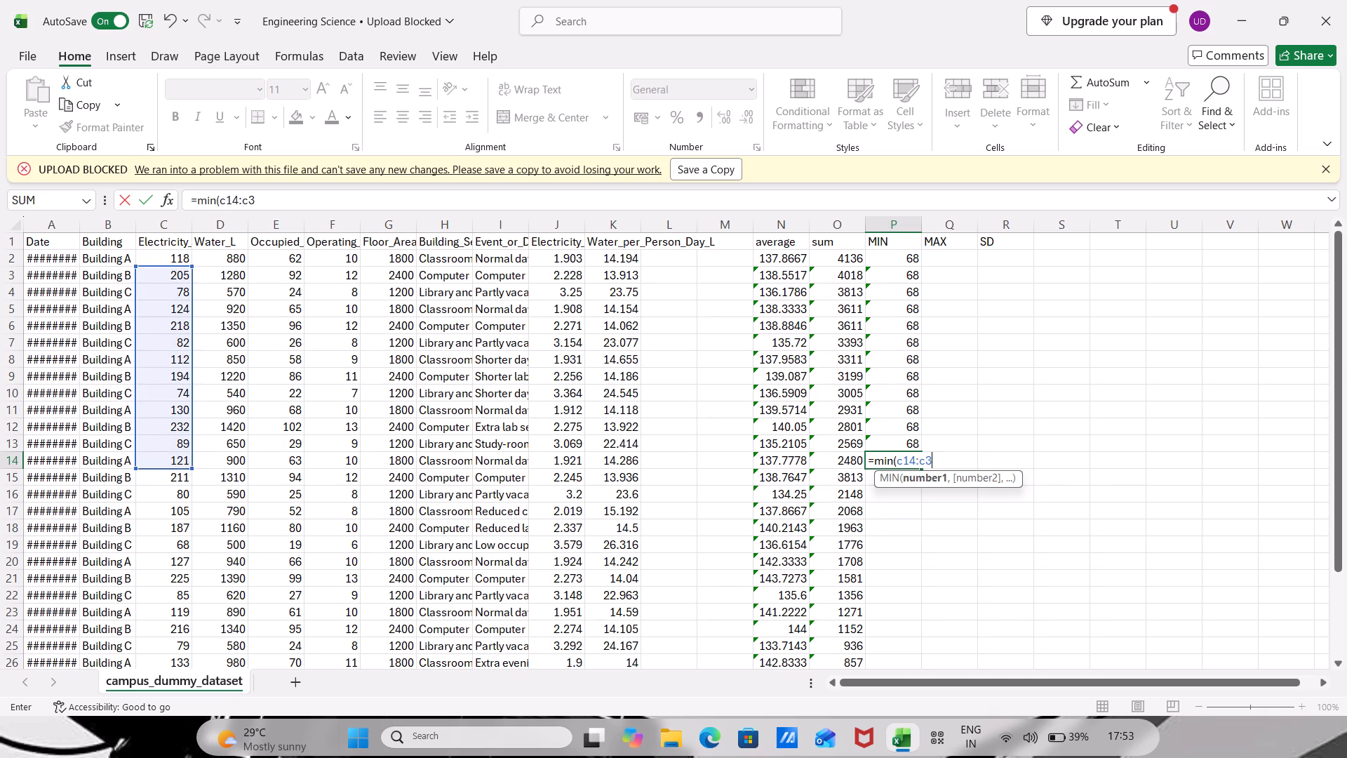
{"action": "key", "text": "1"}
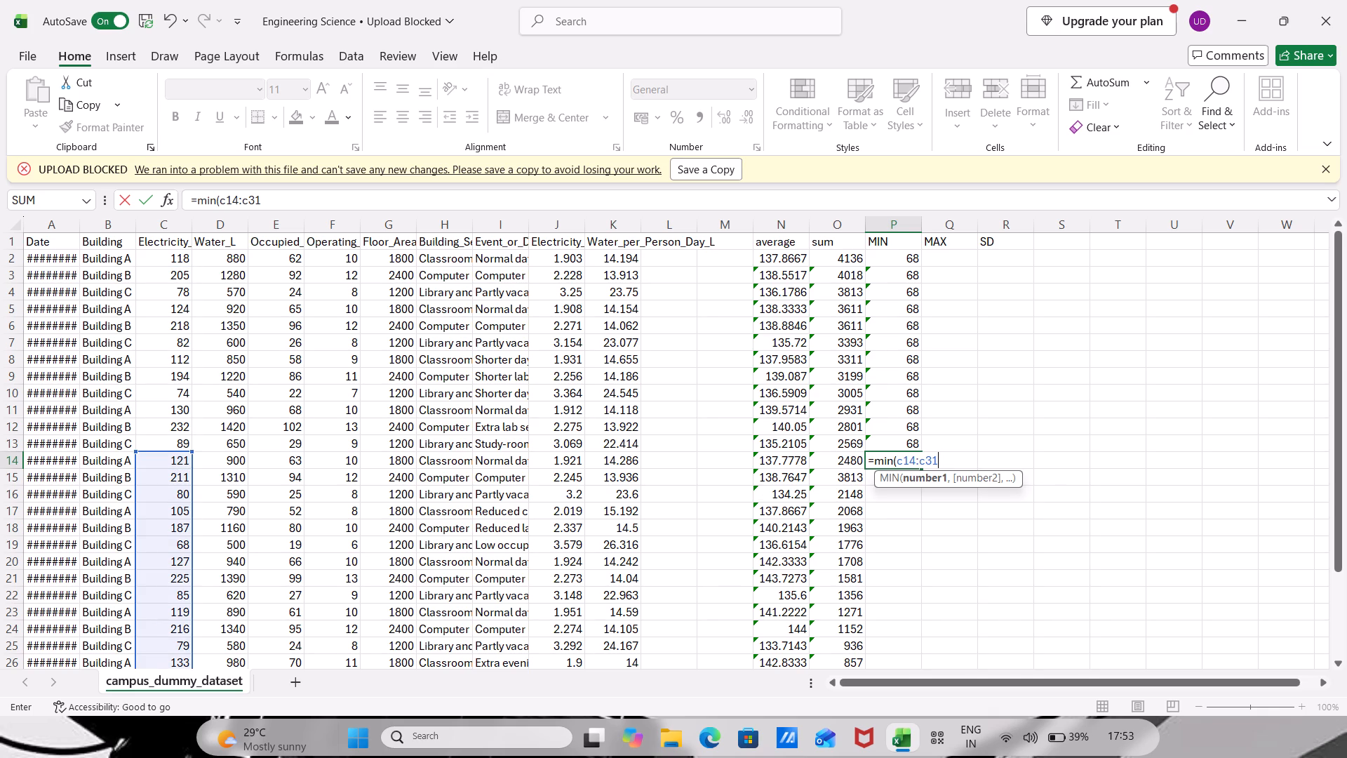
{"action": "key", "text": "shift+parenright"}
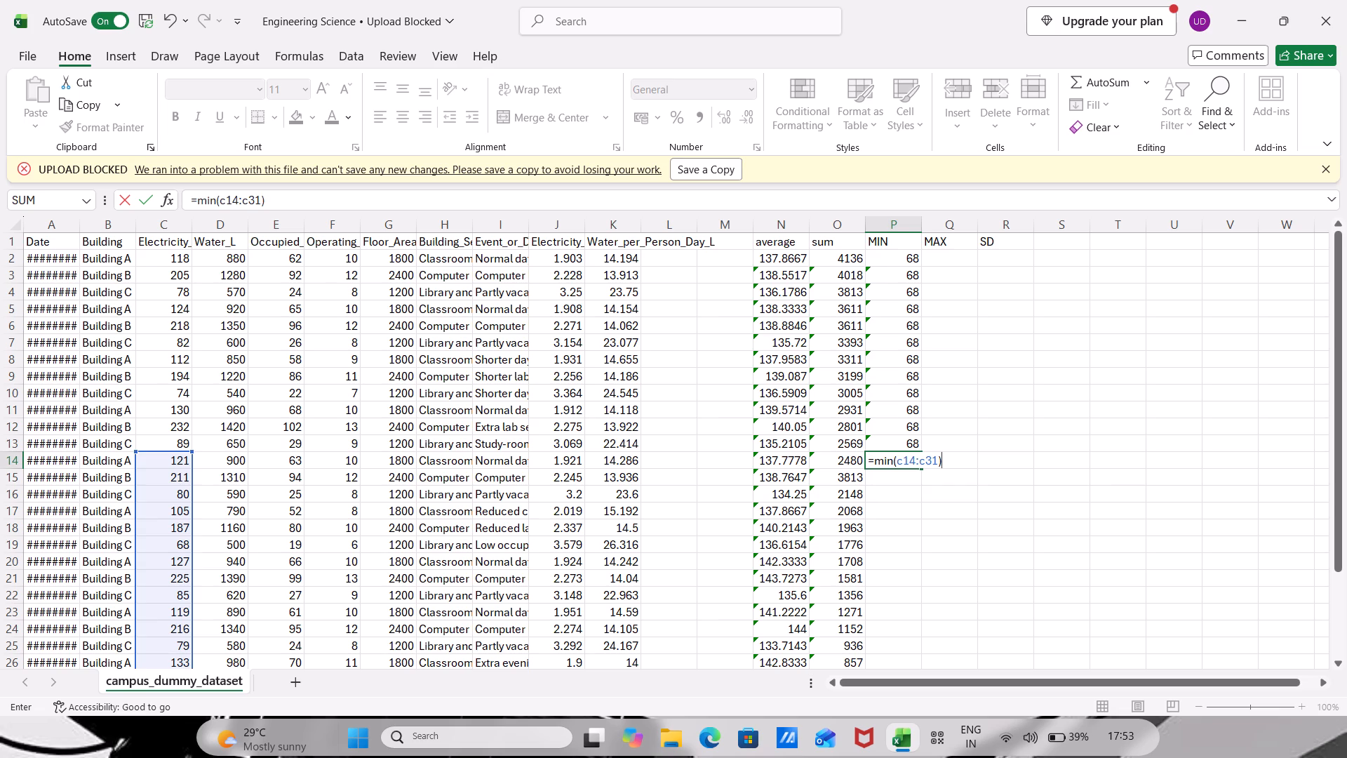
{"action": "key", "text": "Return"}
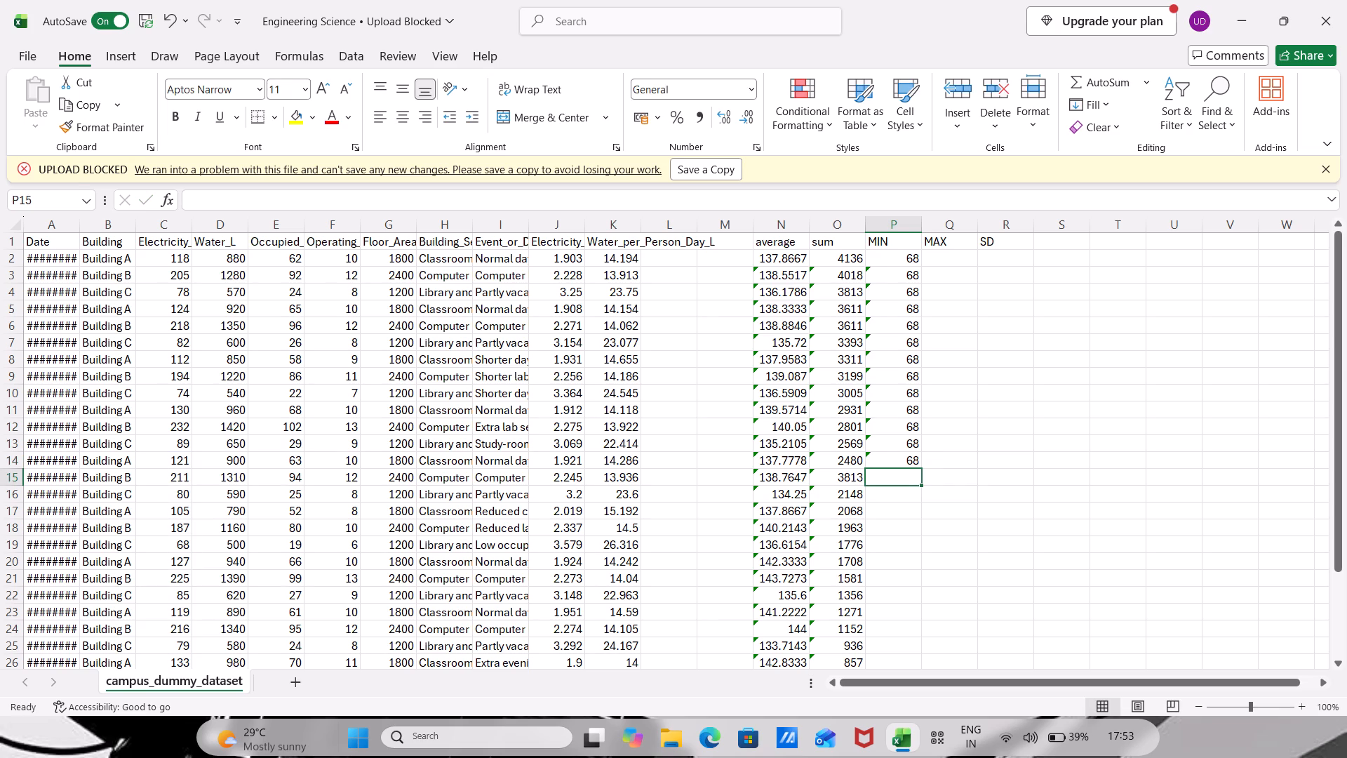
Enter the formula =min(c15:c31) in cell P15 of the MIN column.
{"action": "key", "text": "equal"}
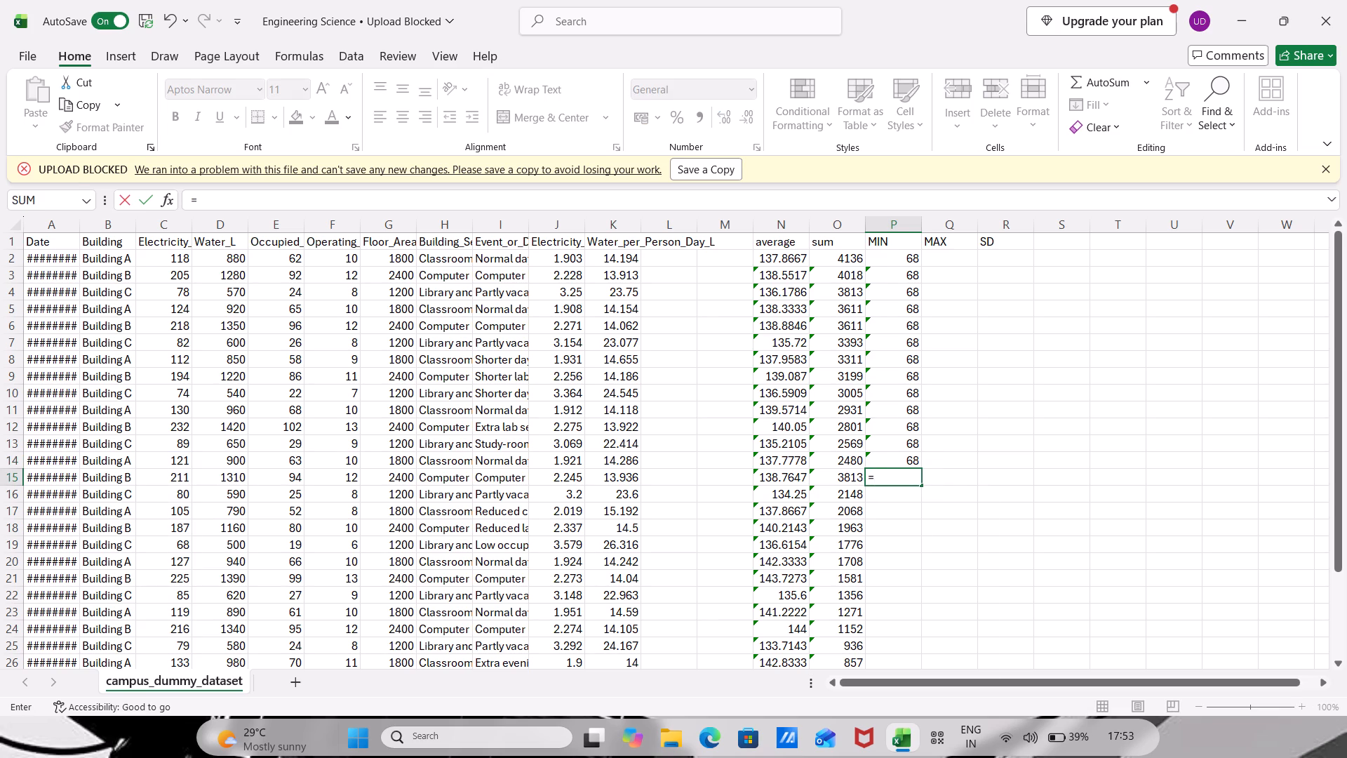
{"action": "key", "text": "m"}
{"action": "type", "text": "in"}
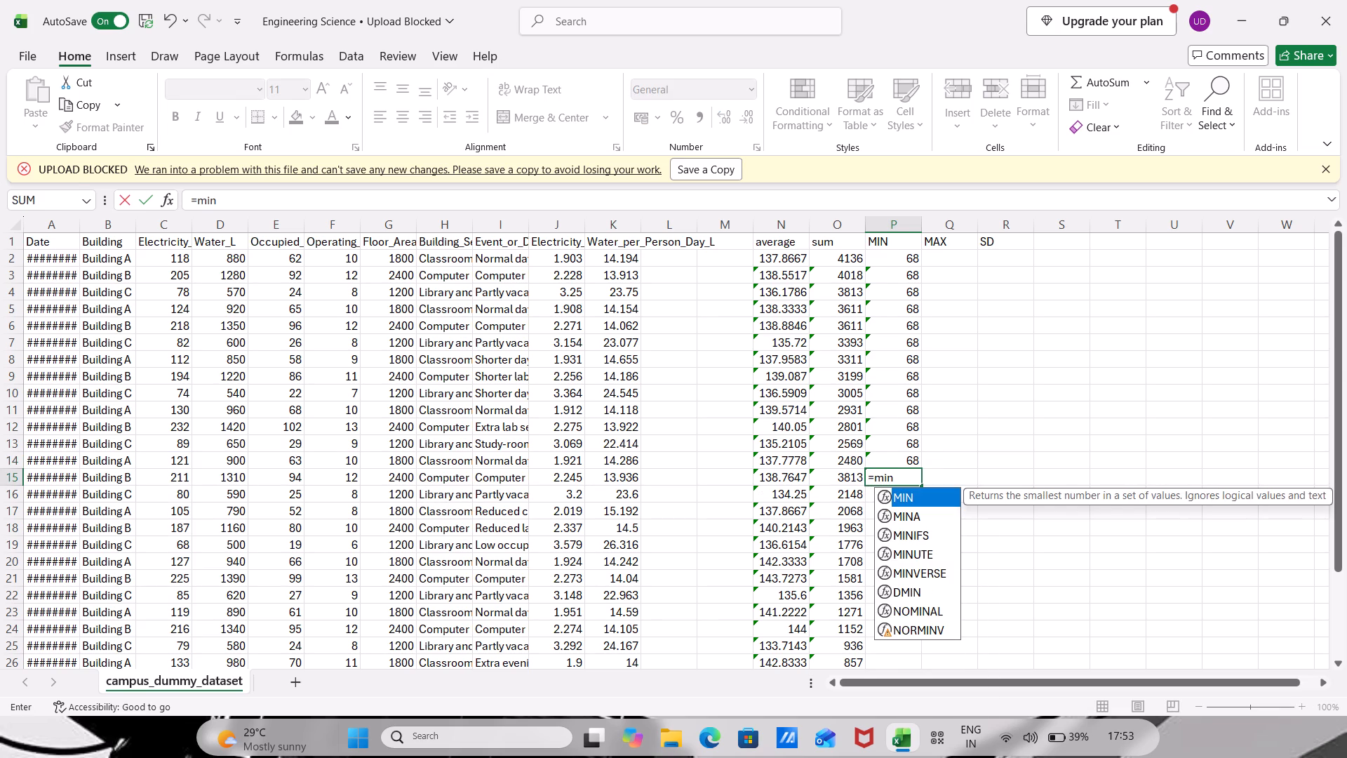
{"action": "key", "text": "shift+parenleft"}
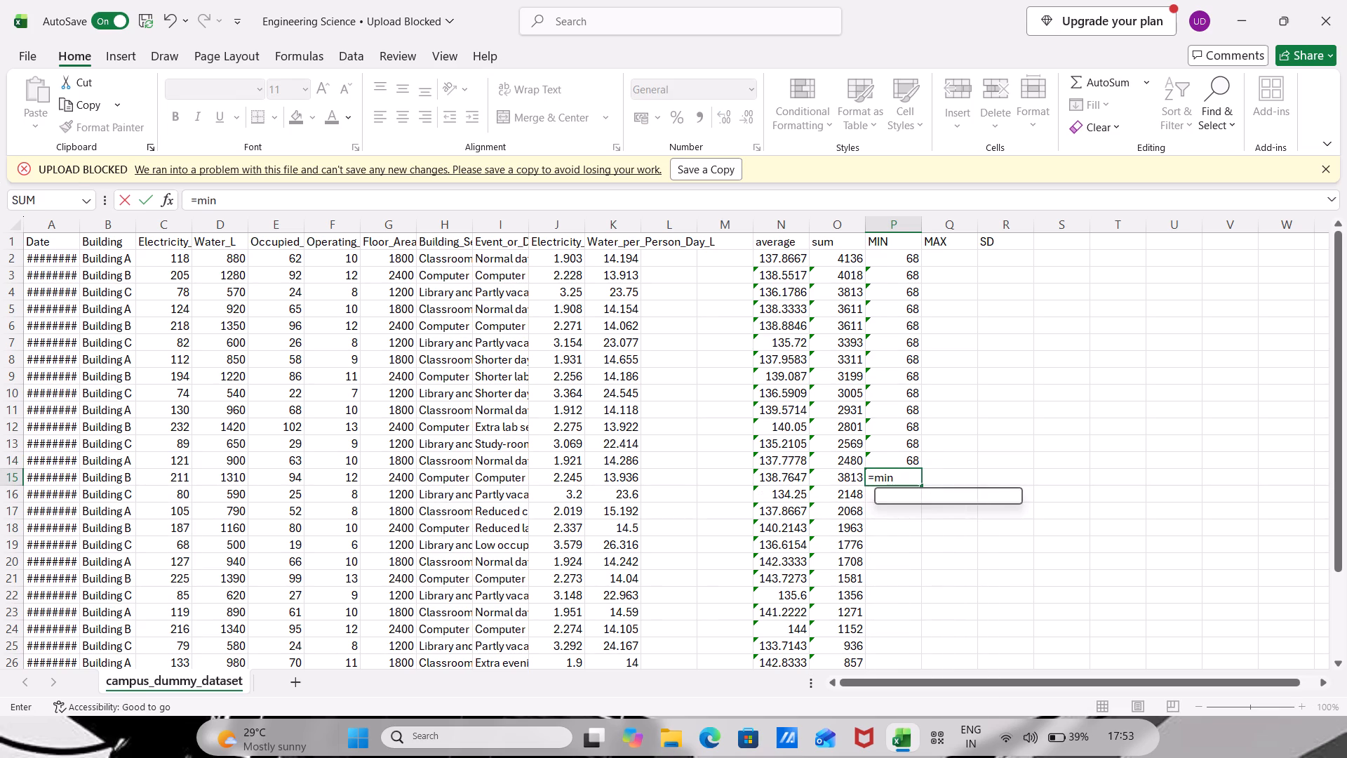
{"action": "key", "text": "c"}
{"action": "key", "text": "1"}
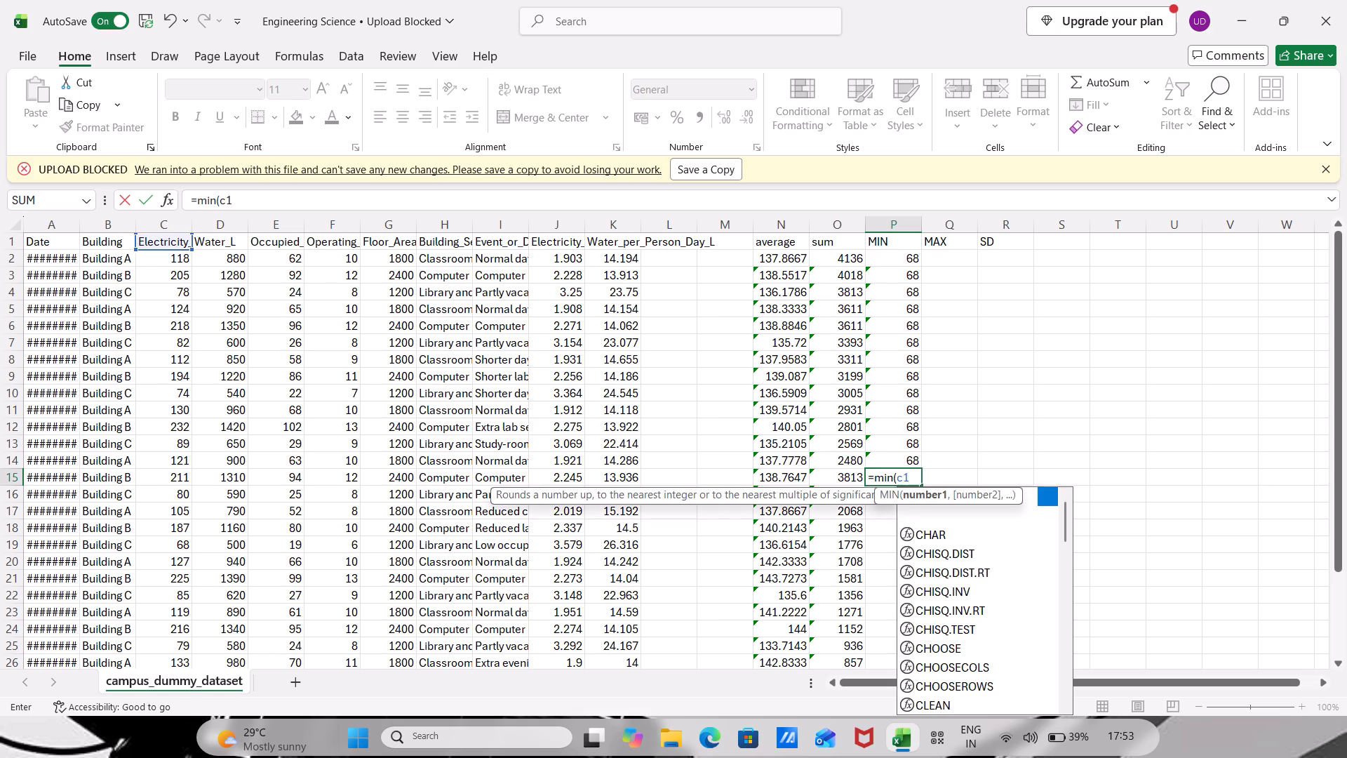
{"action": "key", "text": "5"}
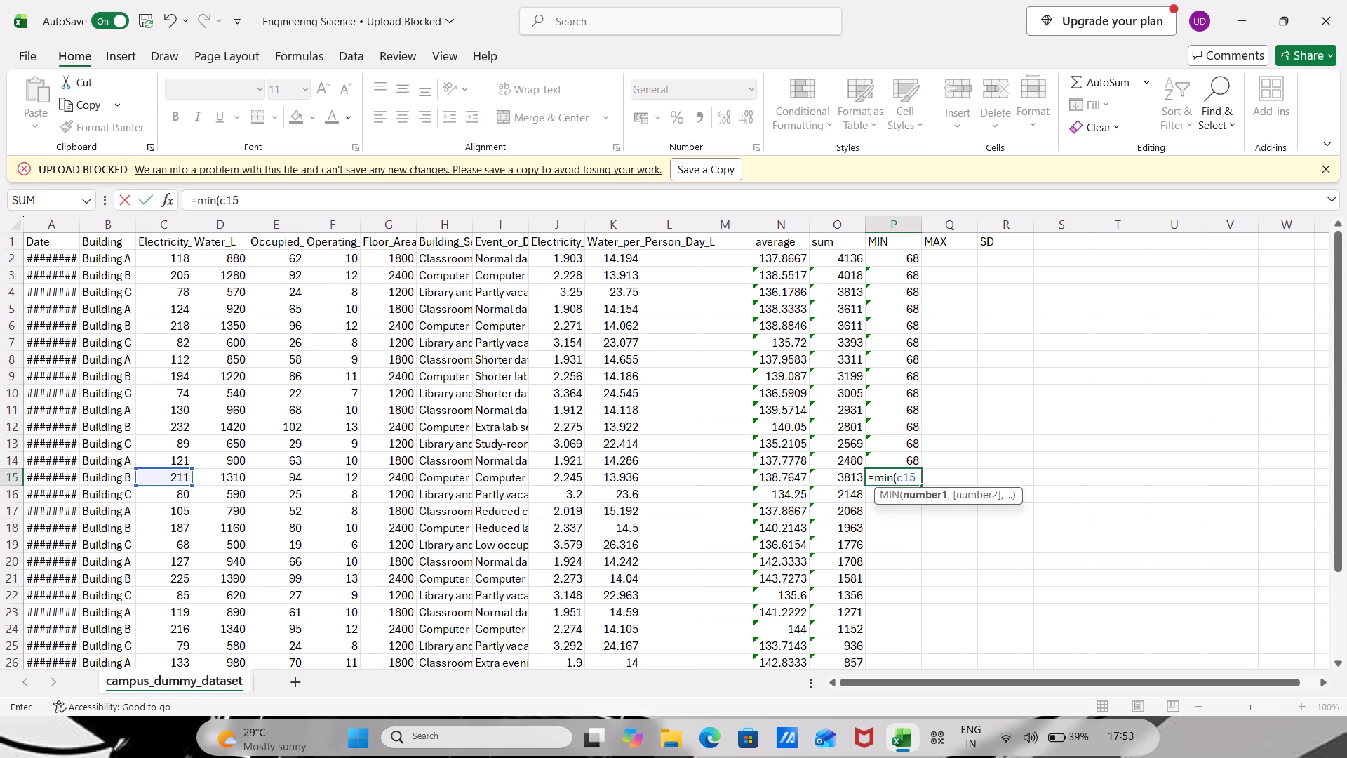
{"action": "key", "text": "shift+colon"}
{"action": "key", "text": "c"}
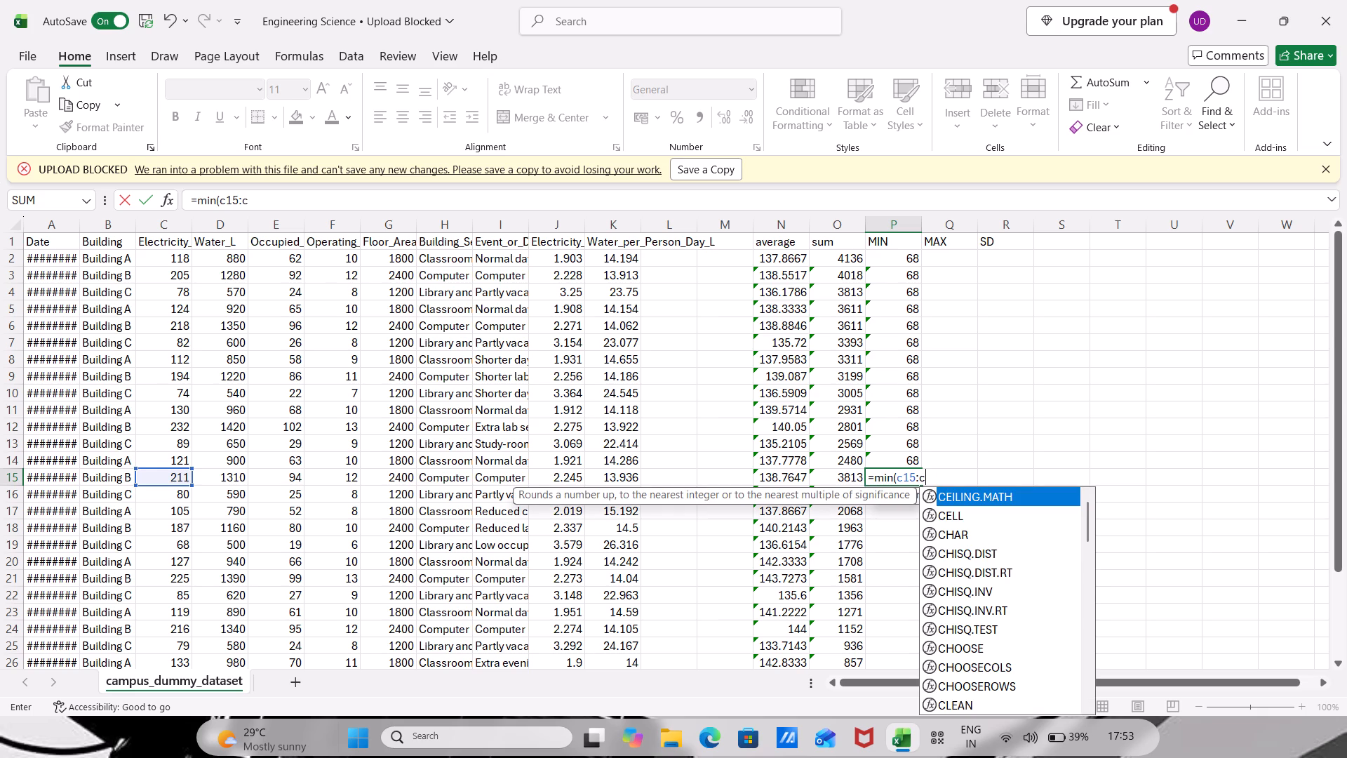
{"action": "type", "text": "31"}
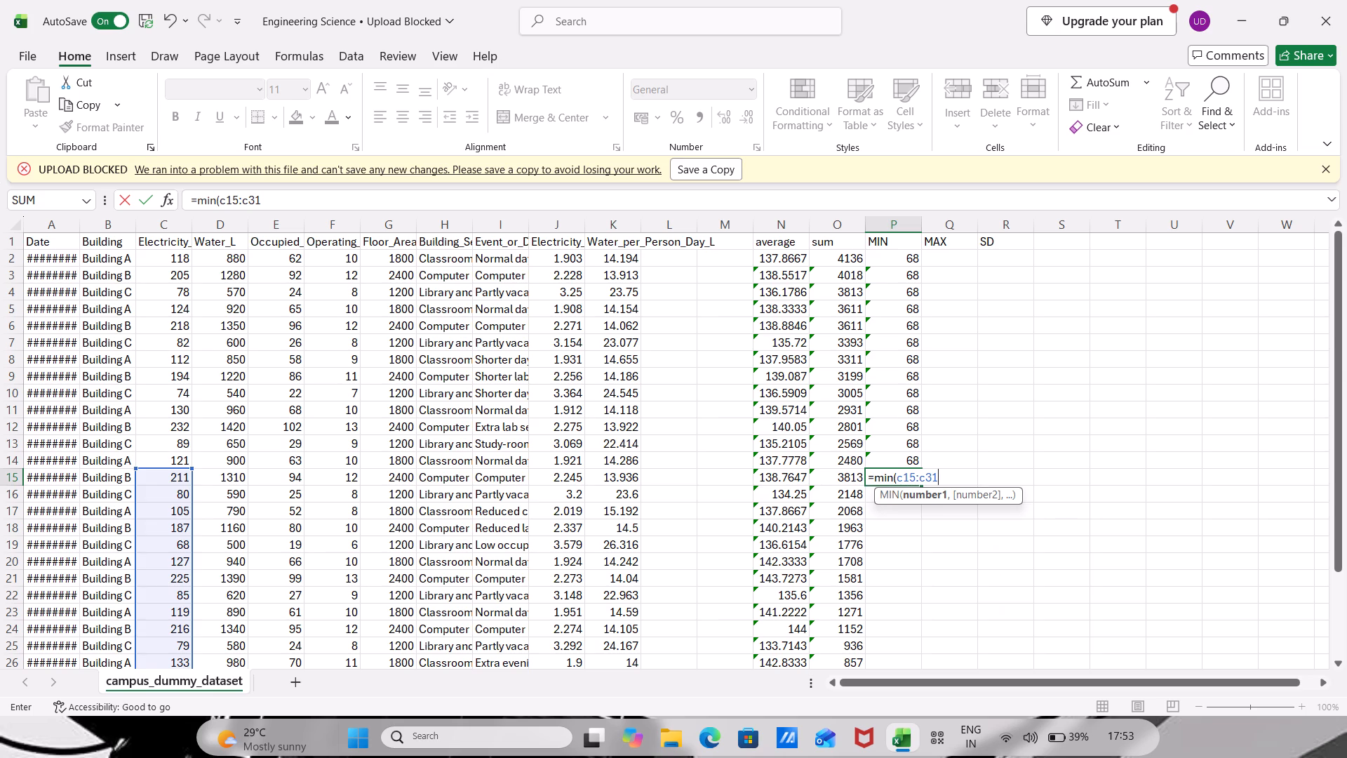
{"action": "key", "text": "shift+parenright"}
{"action": "key", "text": "Return"}
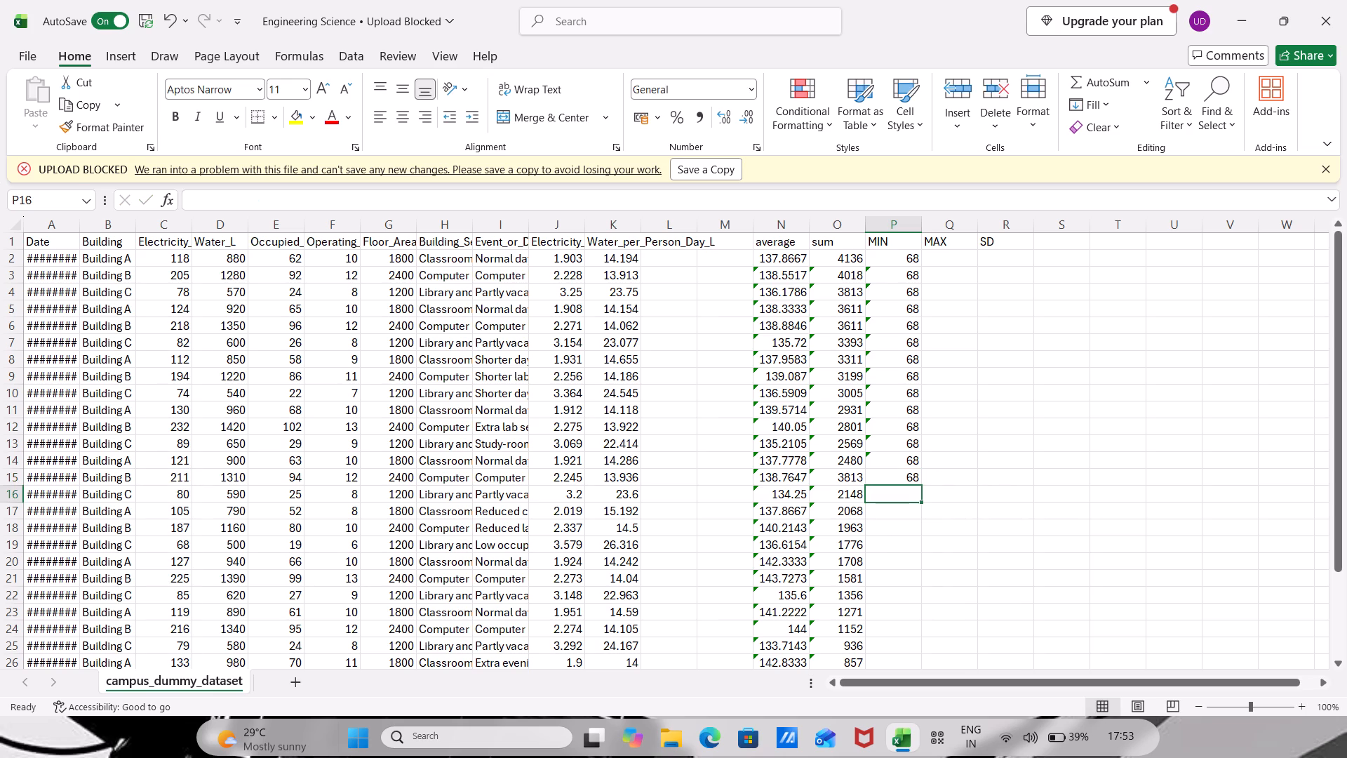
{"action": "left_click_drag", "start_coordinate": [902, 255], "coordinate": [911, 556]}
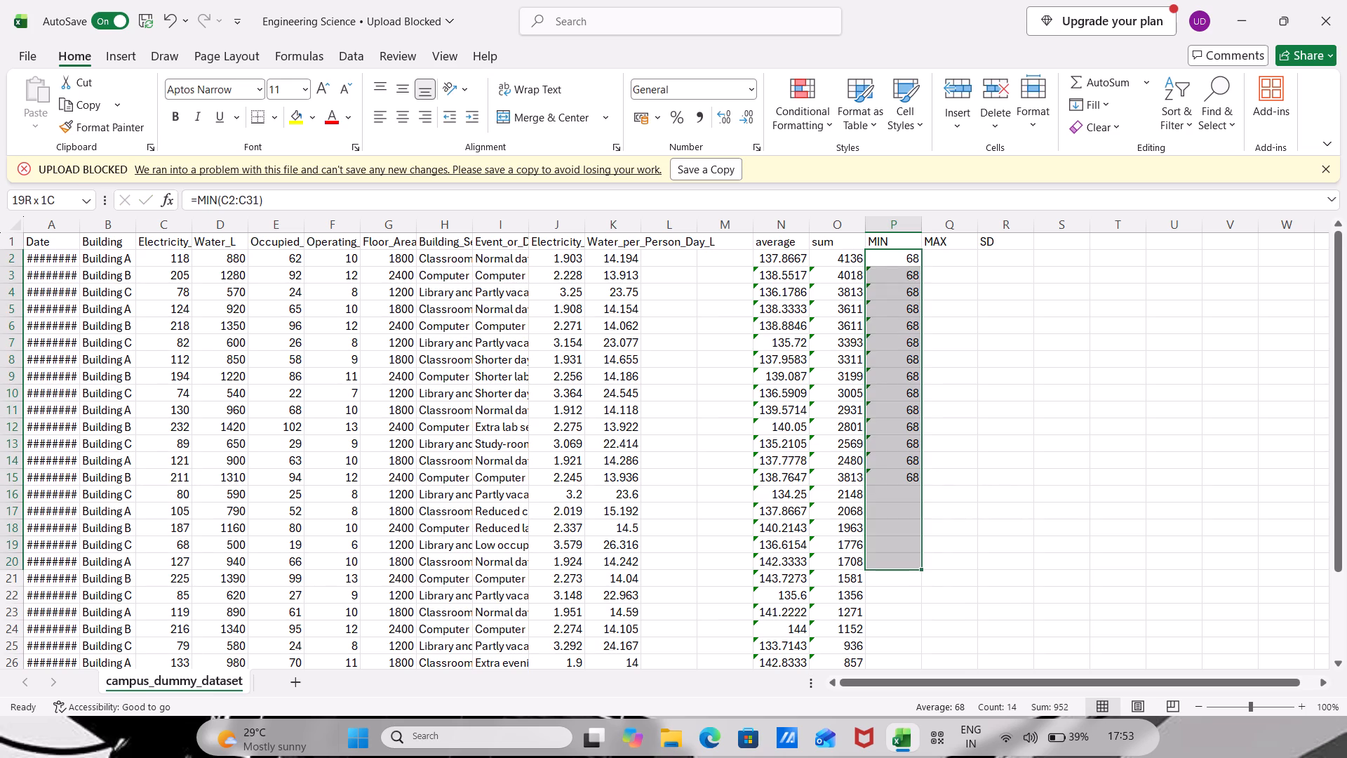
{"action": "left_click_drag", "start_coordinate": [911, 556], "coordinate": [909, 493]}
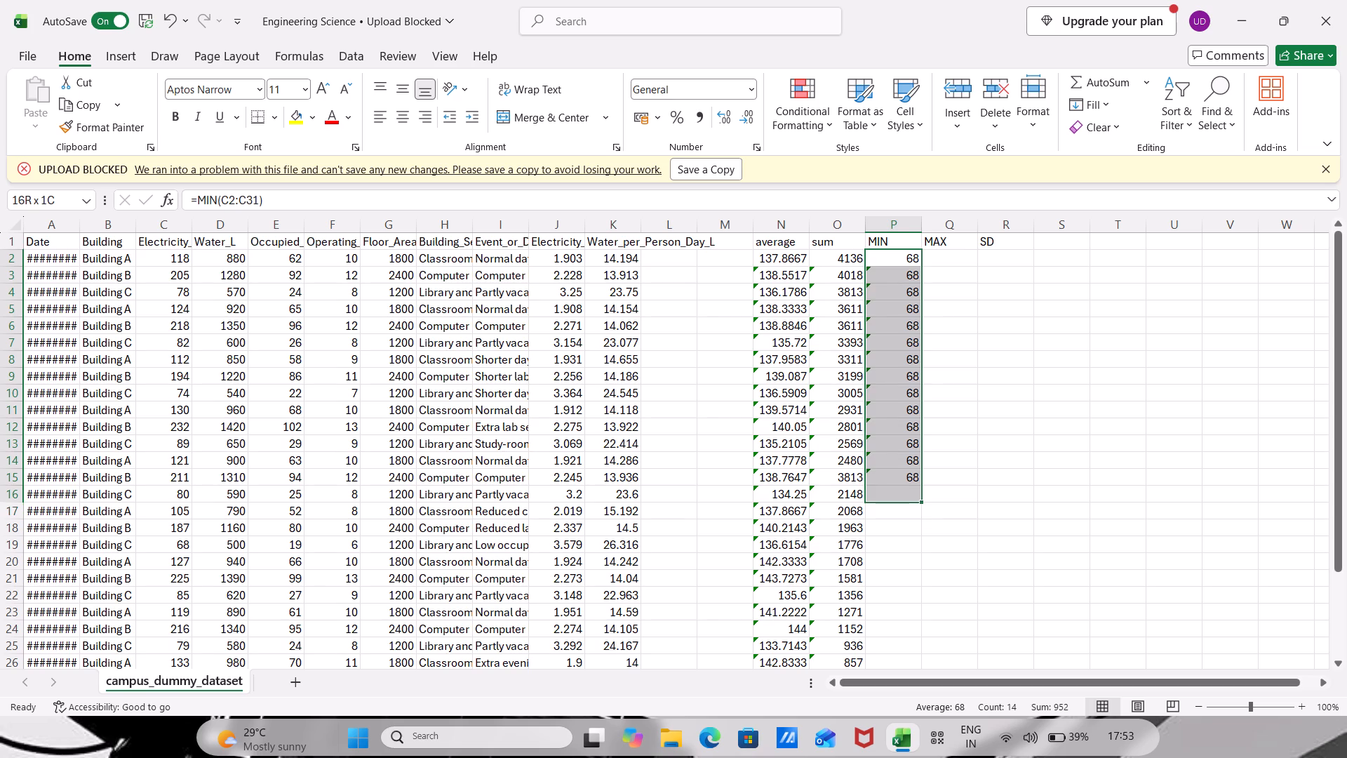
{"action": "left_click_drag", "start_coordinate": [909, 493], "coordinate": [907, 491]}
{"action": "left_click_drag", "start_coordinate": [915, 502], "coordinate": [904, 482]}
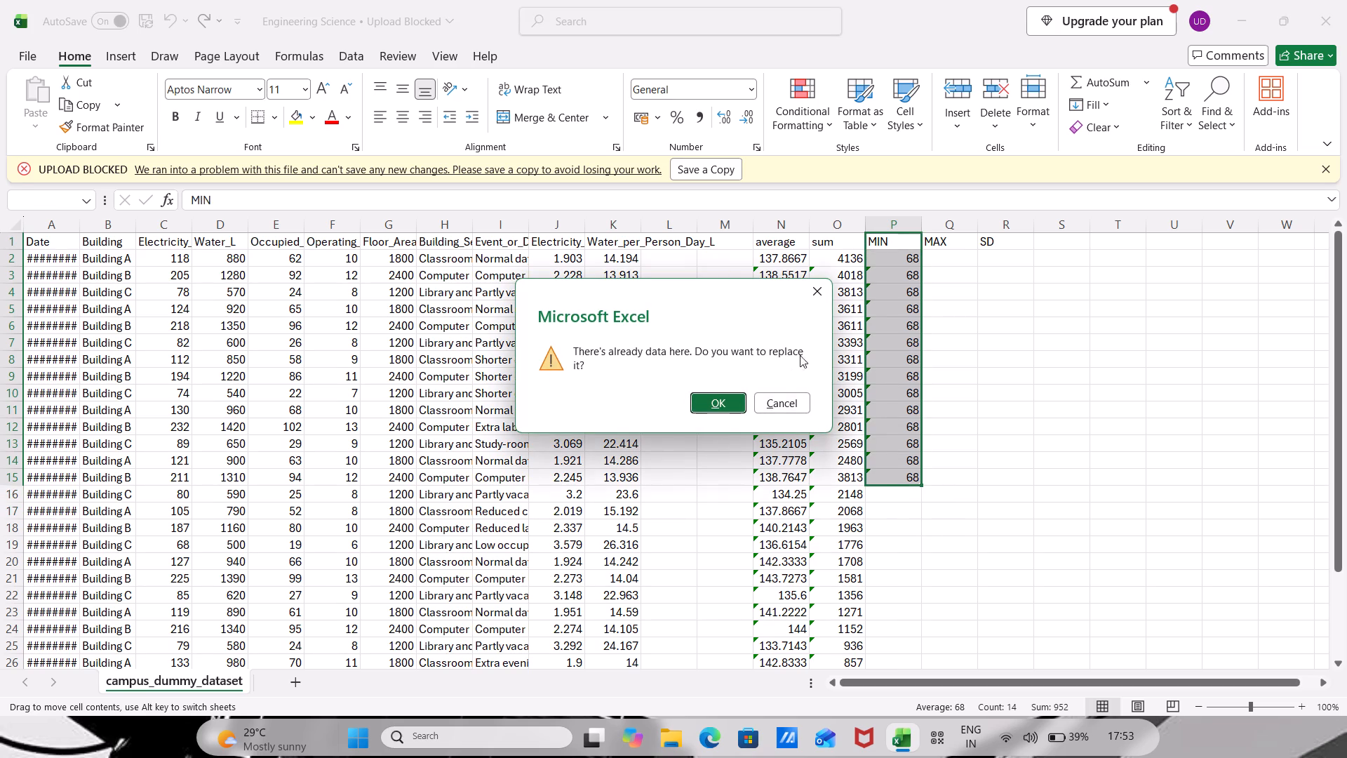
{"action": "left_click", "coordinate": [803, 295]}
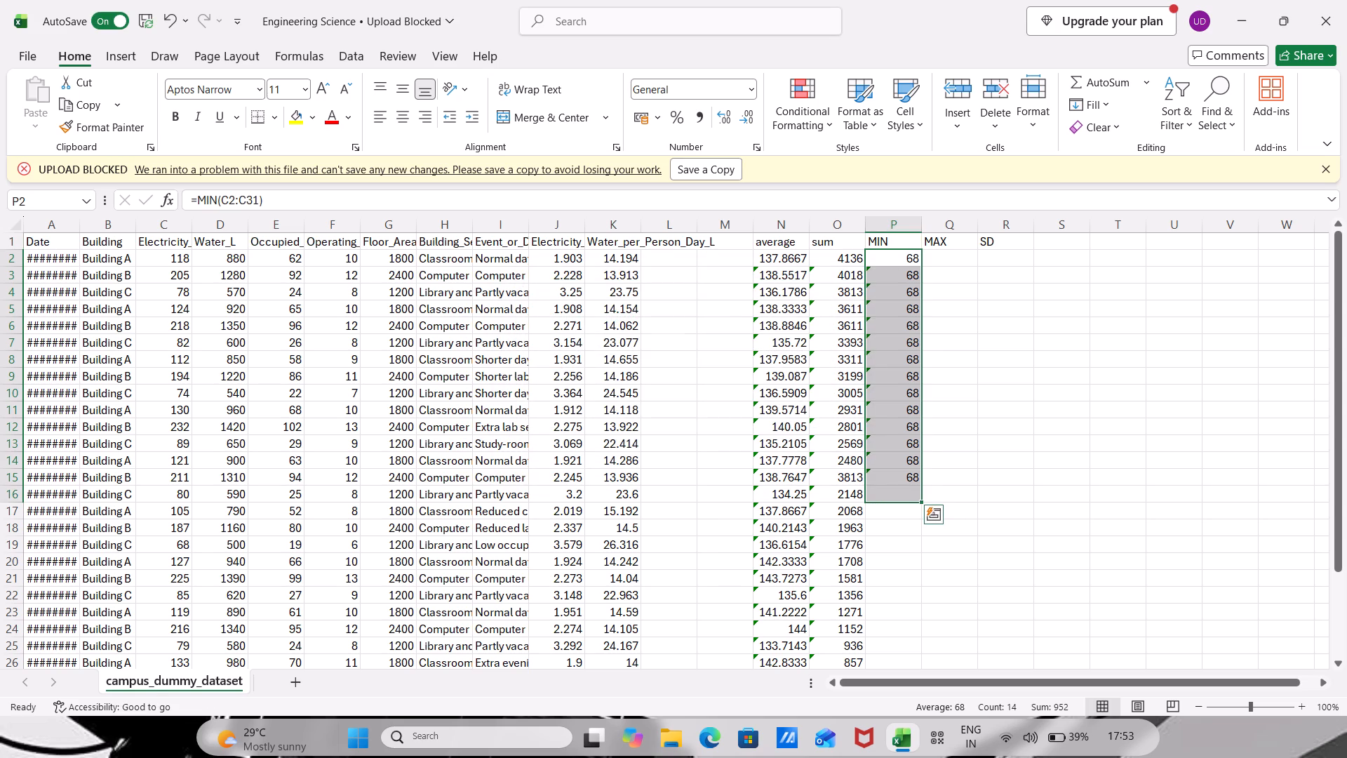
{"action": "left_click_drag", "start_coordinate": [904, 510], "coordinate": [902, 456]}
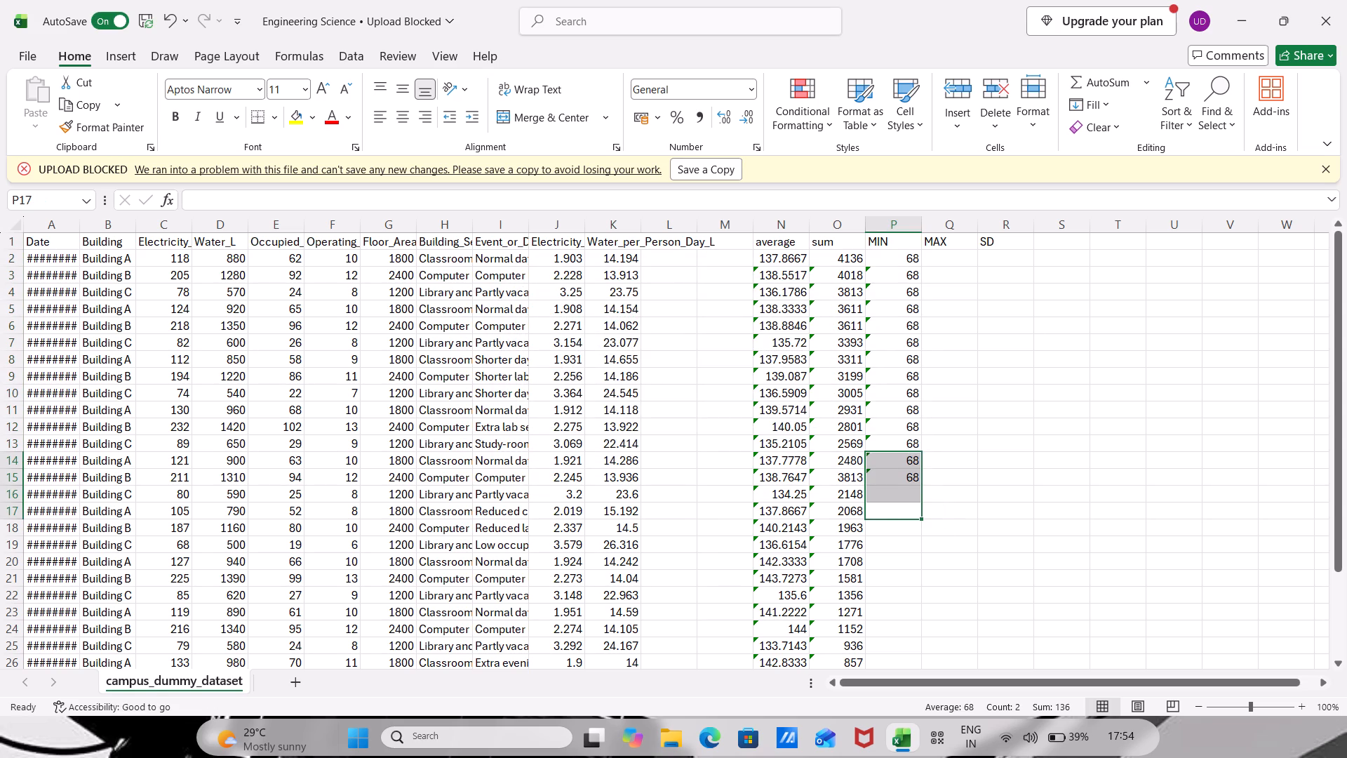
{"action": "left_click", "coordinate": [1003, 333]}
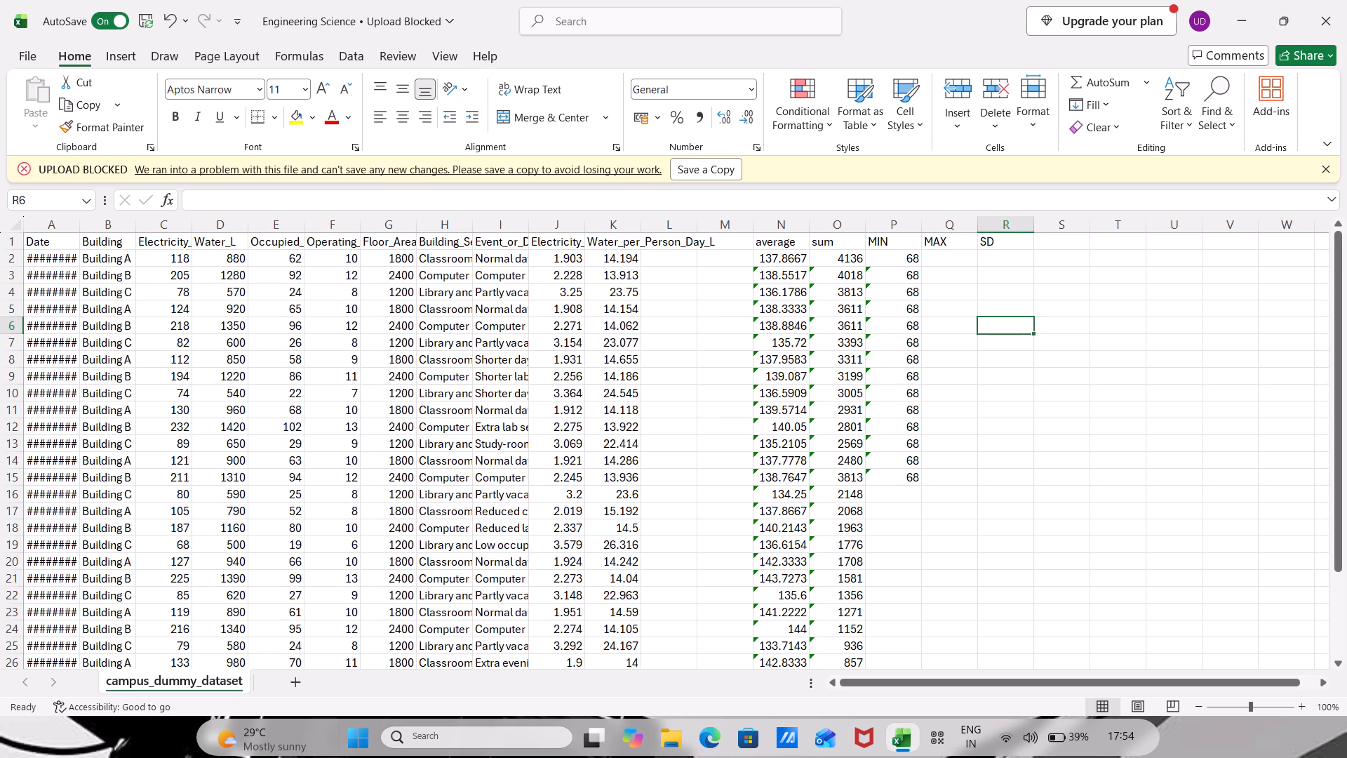
Copy the MIN formulas in P2:P15 and paste them into the same column starting at cell P16.
{"action": "left_click_drag", "start_coordinate": [897, 258], "coordinate": [917, 303]}
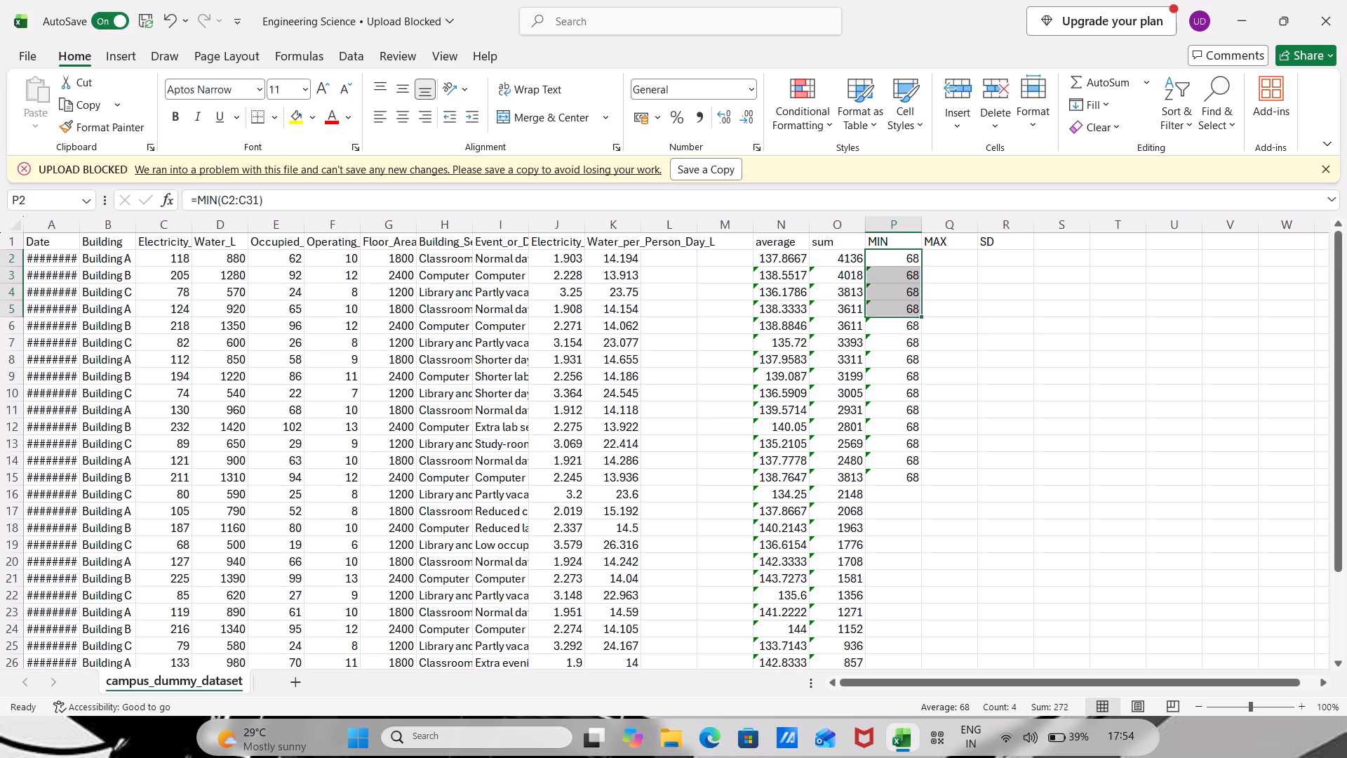
{"action": "left_click", "coordinate": [902, 260]}
{"action": "left_click_drag", "start_coordinate": [893, 260], "coordinate": [916, 556]}
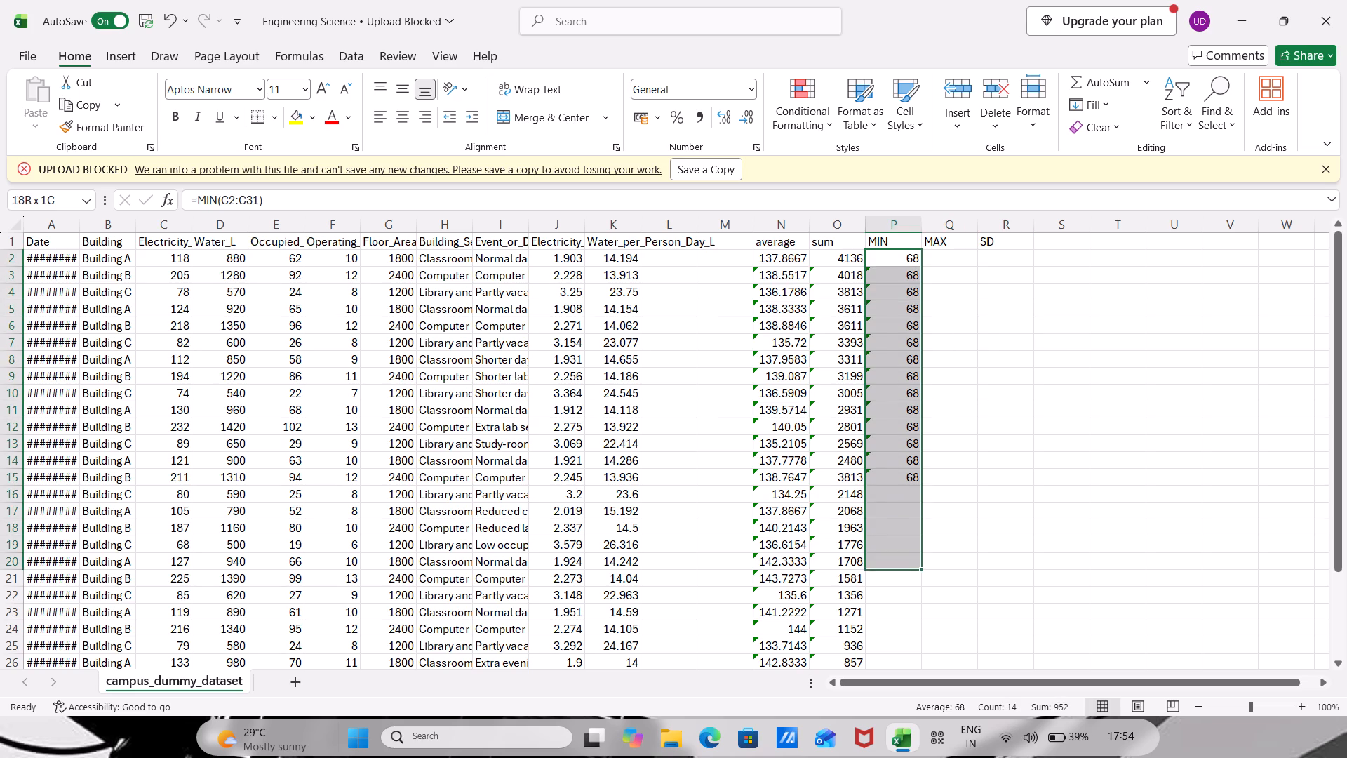
{"action": "left_click_drag", "start_coordinate": [916, 556], "coordinate": [902, 538]}
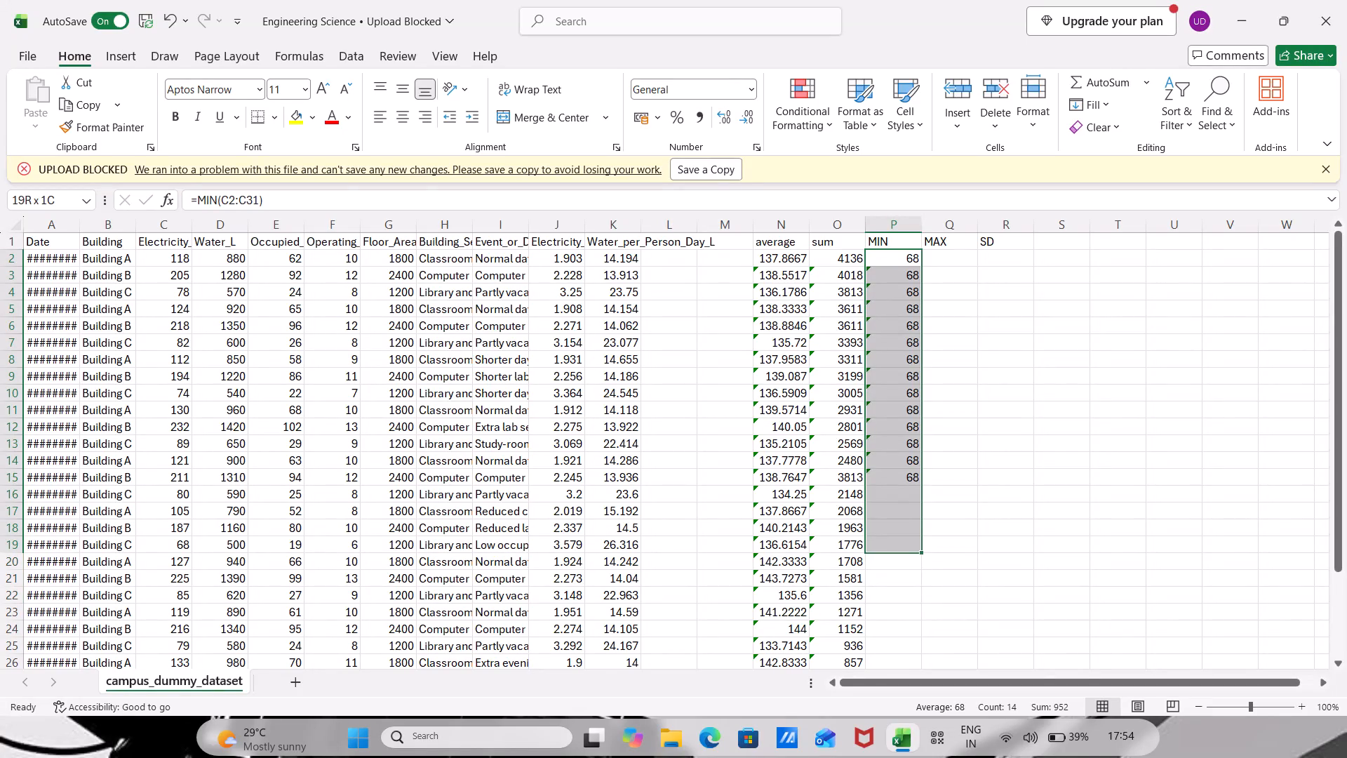
{"action": "left_click_drag", "start_coordinate": [902, 538], "coordinate": [899, 485]}
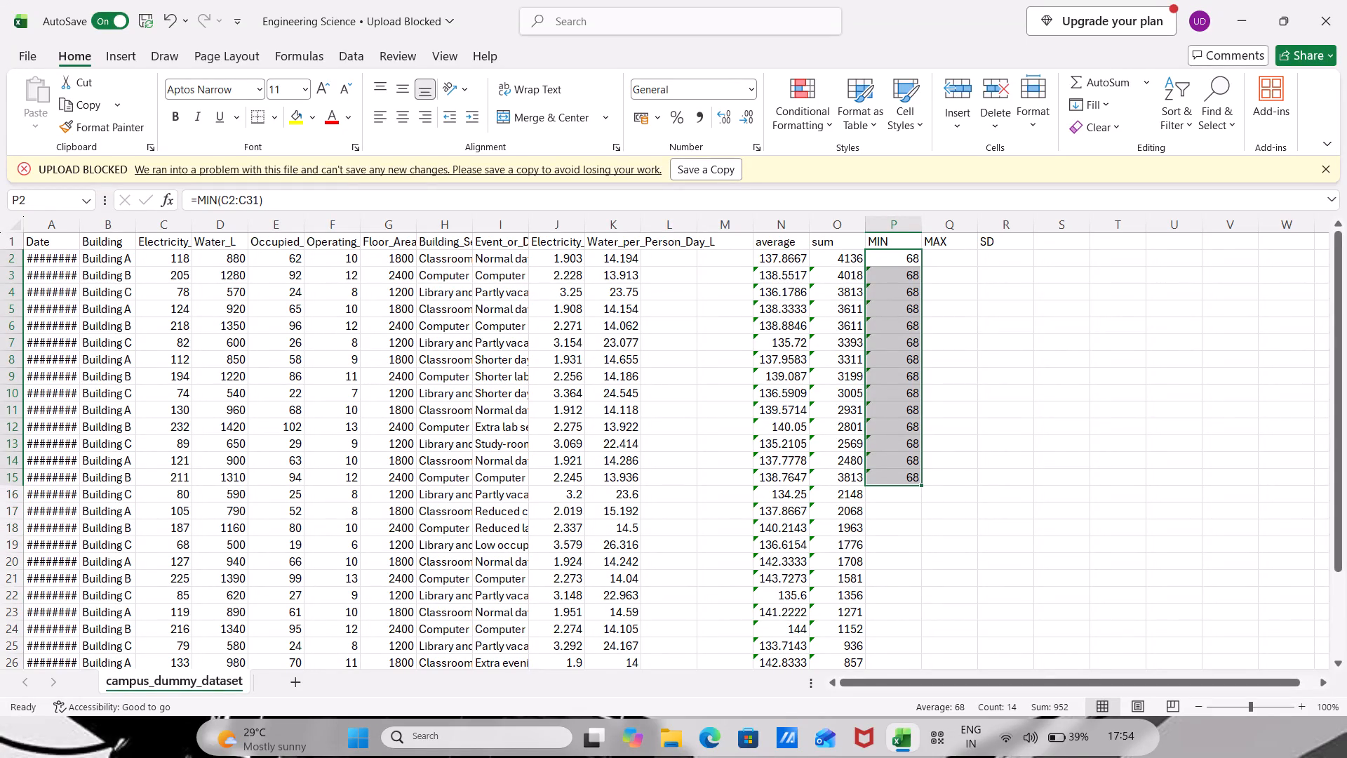
{"action": "key", "text": "ctrl+c"}
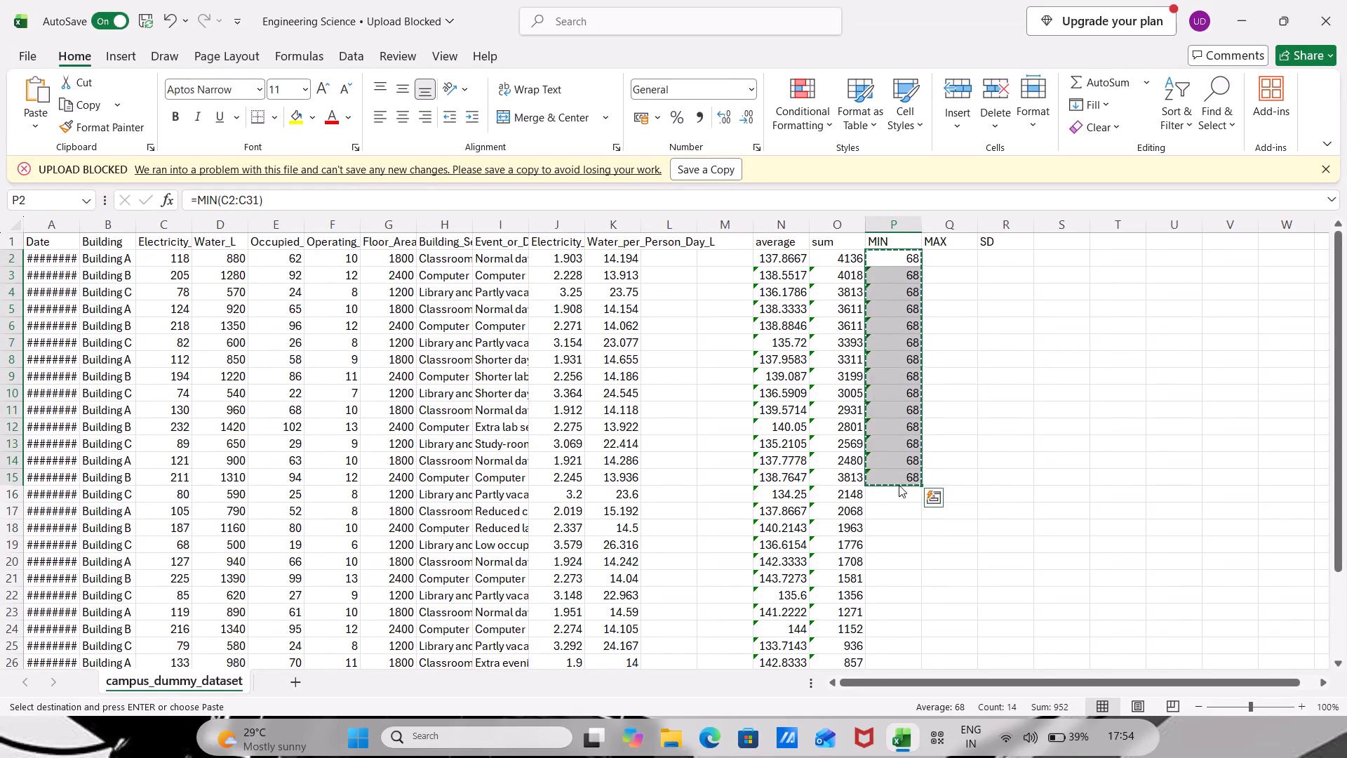
{"action": "left_click", "coordinate": [899, 485]}
{"action": "left_click", "coordinate": [892, 500]}
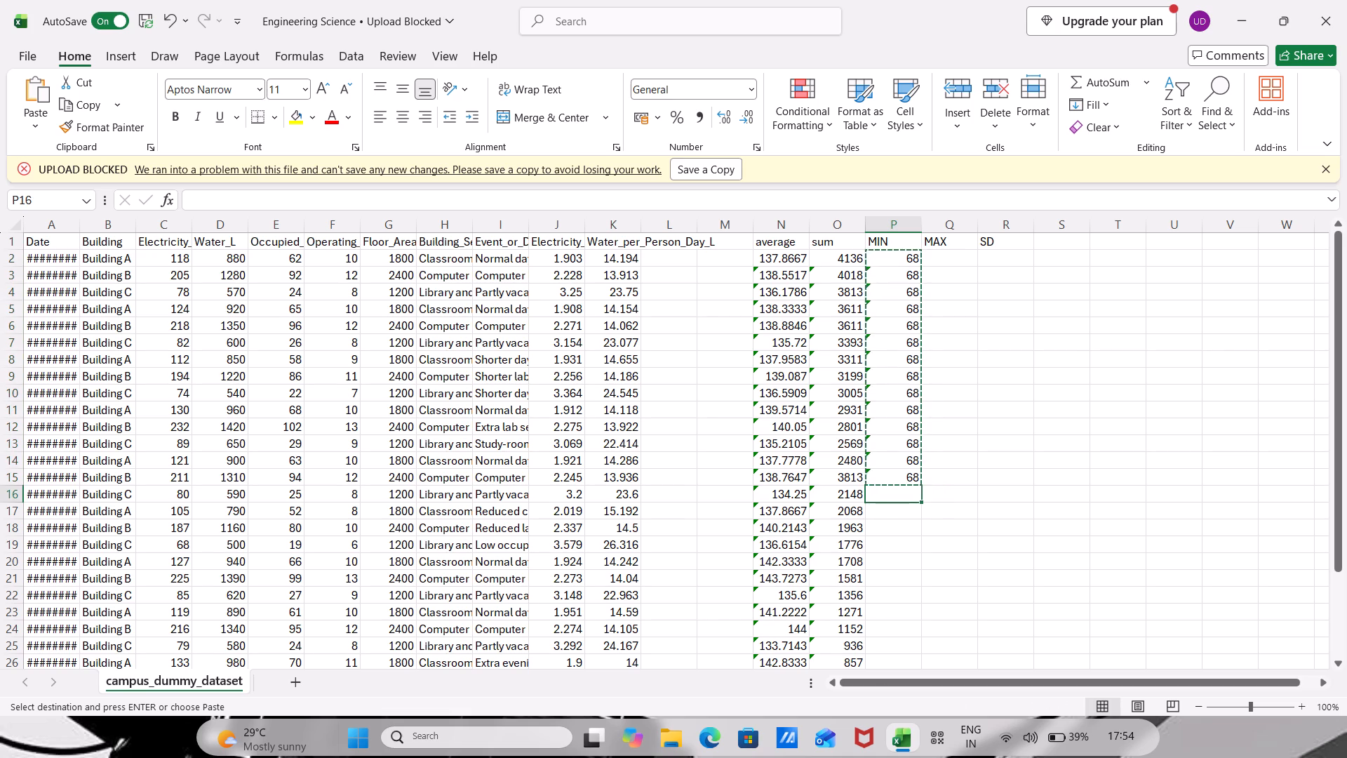
{"action": "key", "text": "ctrl+v"}
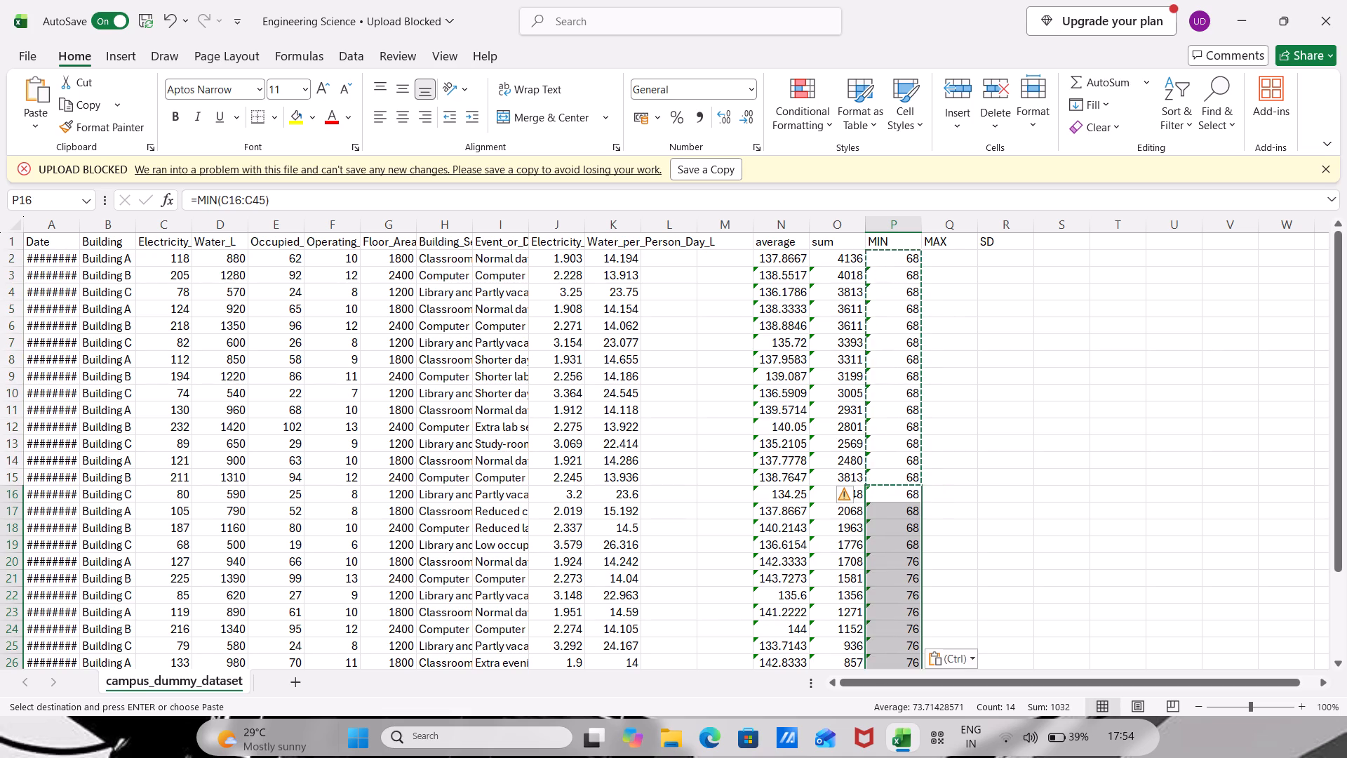
{"action": "scroll", "coordinate": [892, 500], "scroll_direction": "down", "scroll_amount": 3}
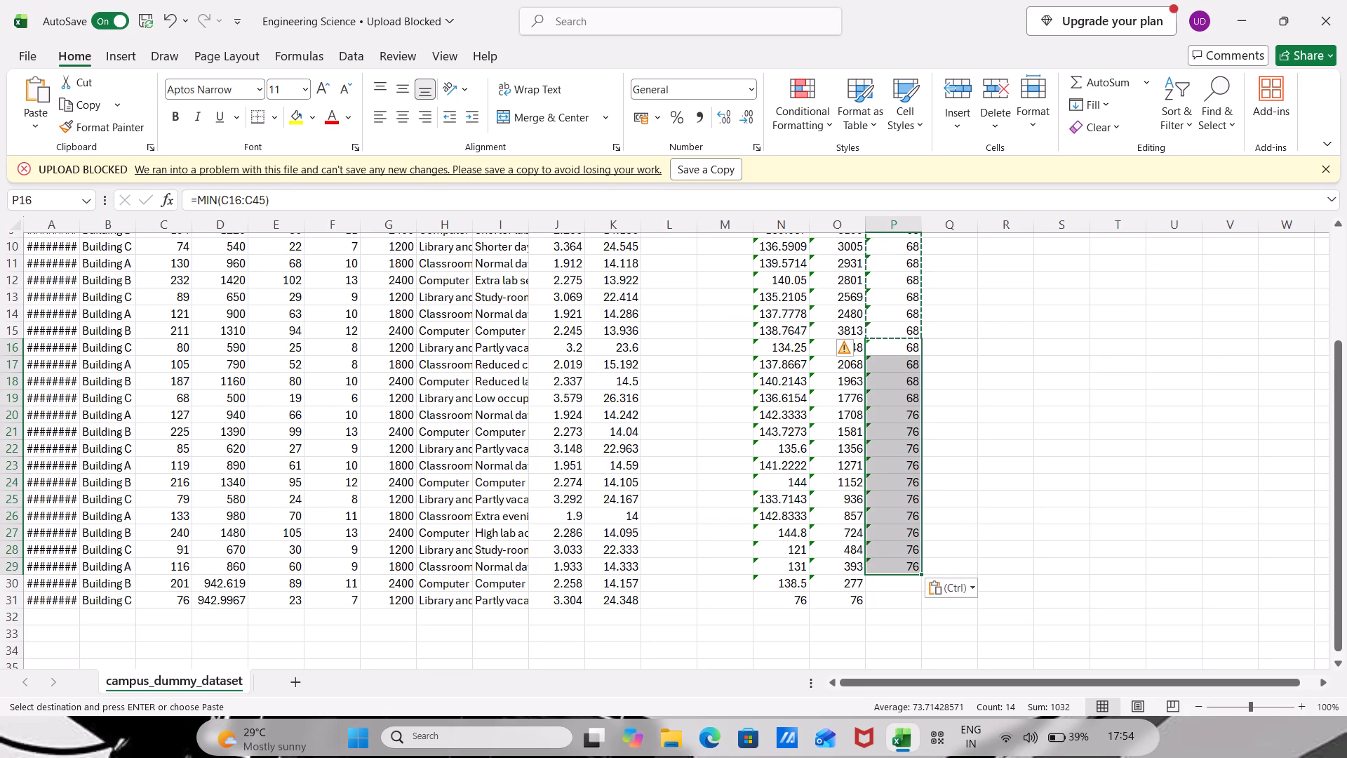
Examine the pasted formula results in the MIN column against the electricity data from row 1 to row 31.
{"action": "scroll", "coordinate": [886, 538], "scroll_direction": "up", "scroll_amount": 1}
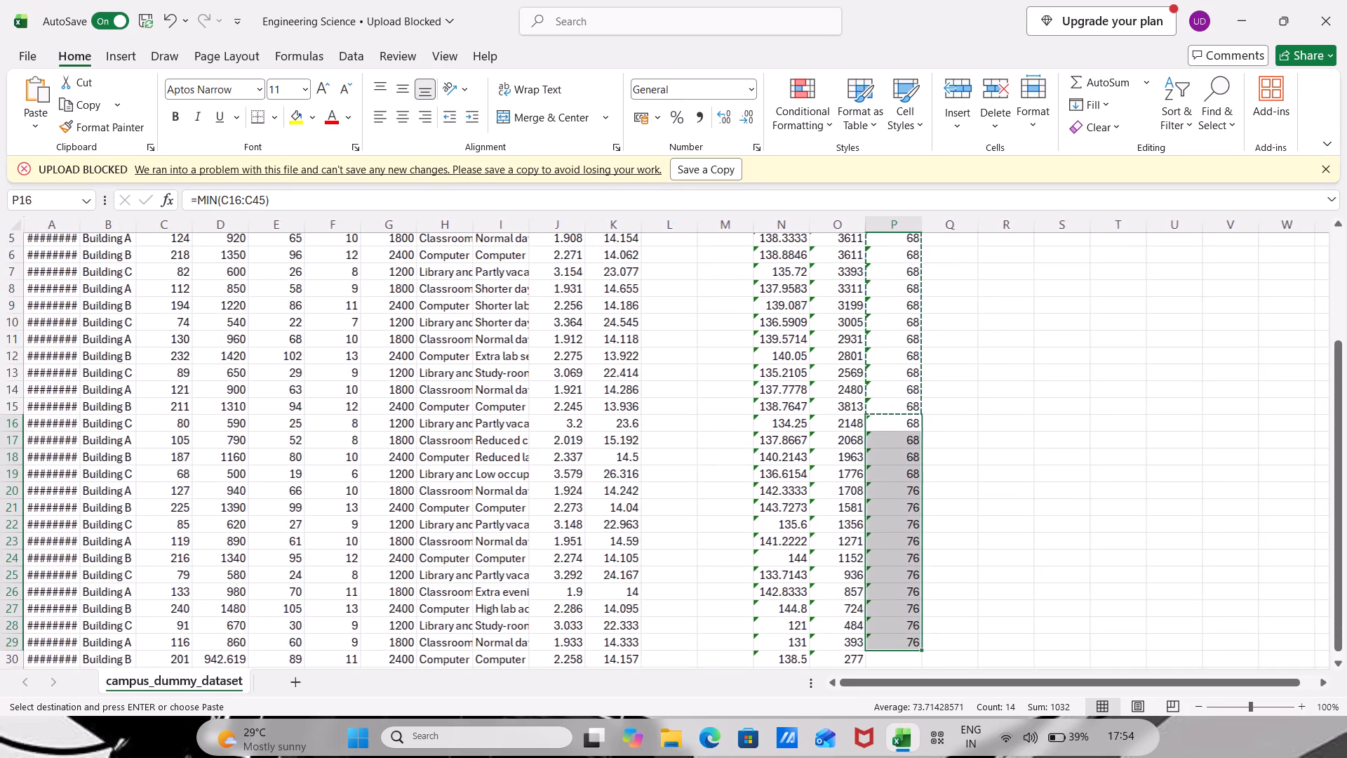
{"action": "scroll", "coordinate": [886, 538], "scroll_direction": "up", "scroll_amount": 2}
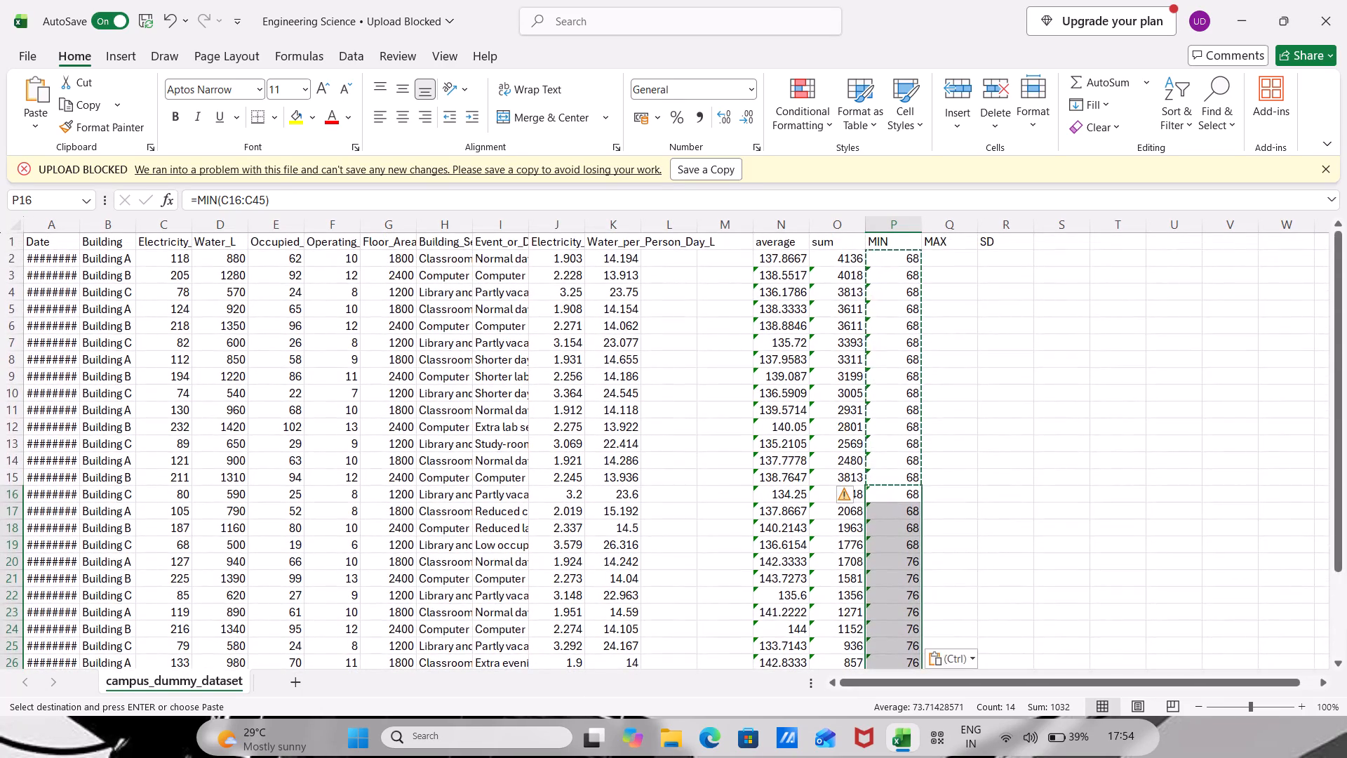
{"action": "scroll", "coordinate": [894, 547], "scroll_direction": "down", "scroll_amount": 1}
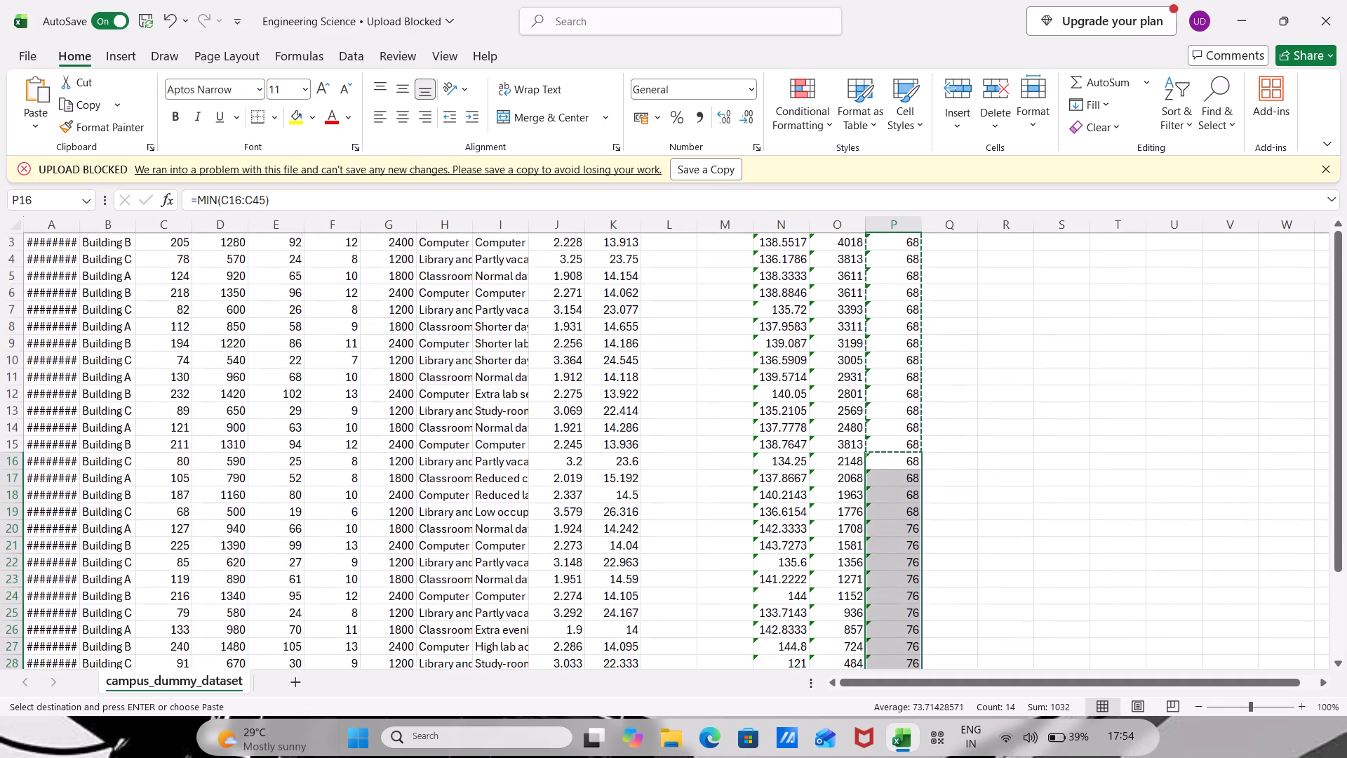
{"action": "scroll", "coordinate": [894, 547], "scroll_direction": "down", "scroll_amount": 1}
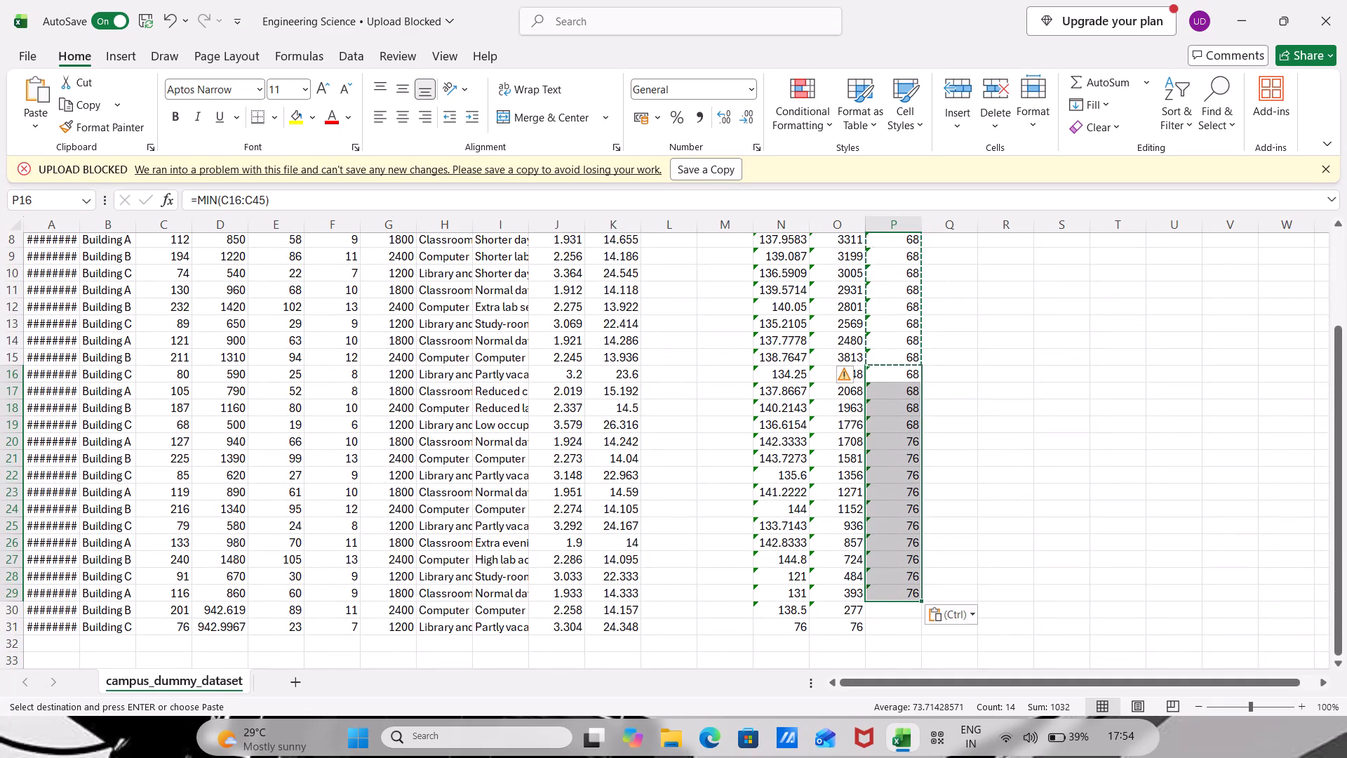
{"action": "scroll", "coordinate": [312, 590], "scroll_direction": "down", "scroll_amount": 1}
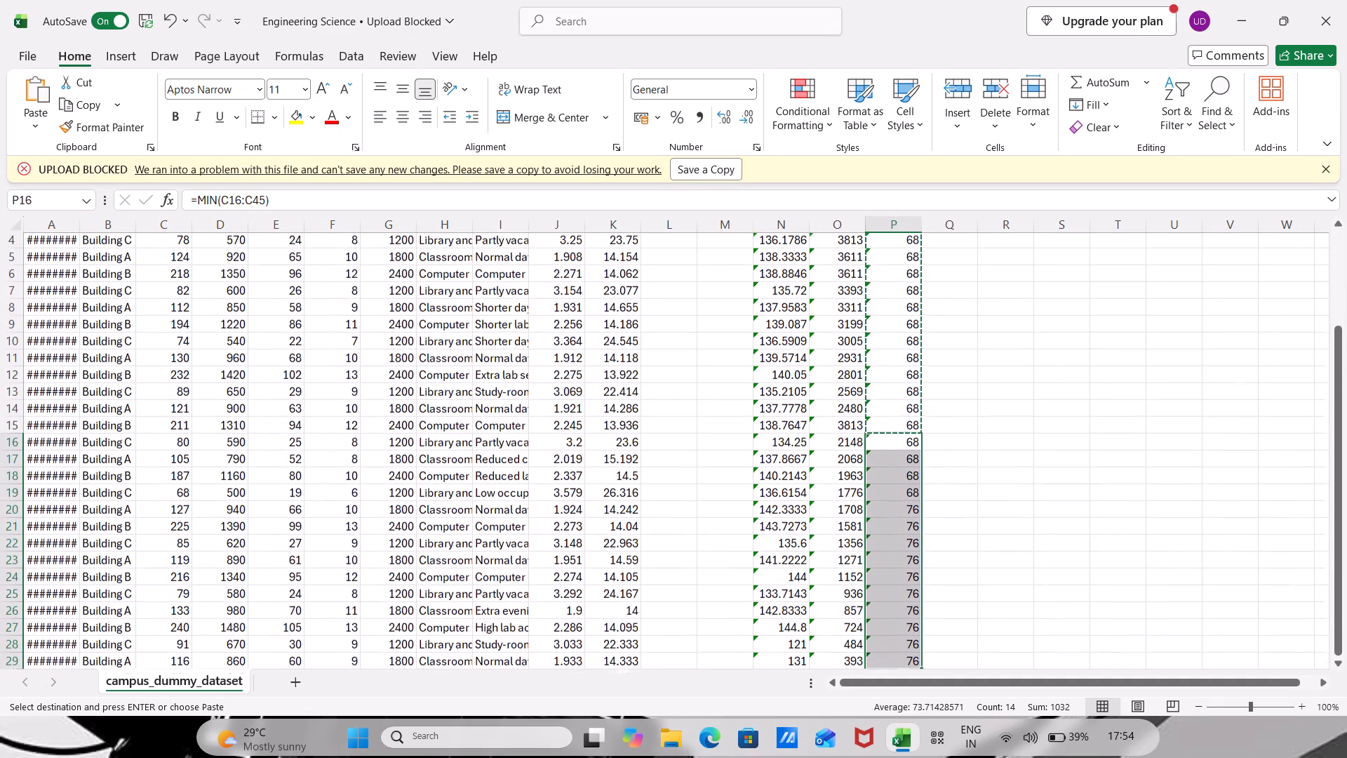
{"action": "scroll", "coordinate": [312, 590], "scroll_direction": "down", "scroll_amount": 1}
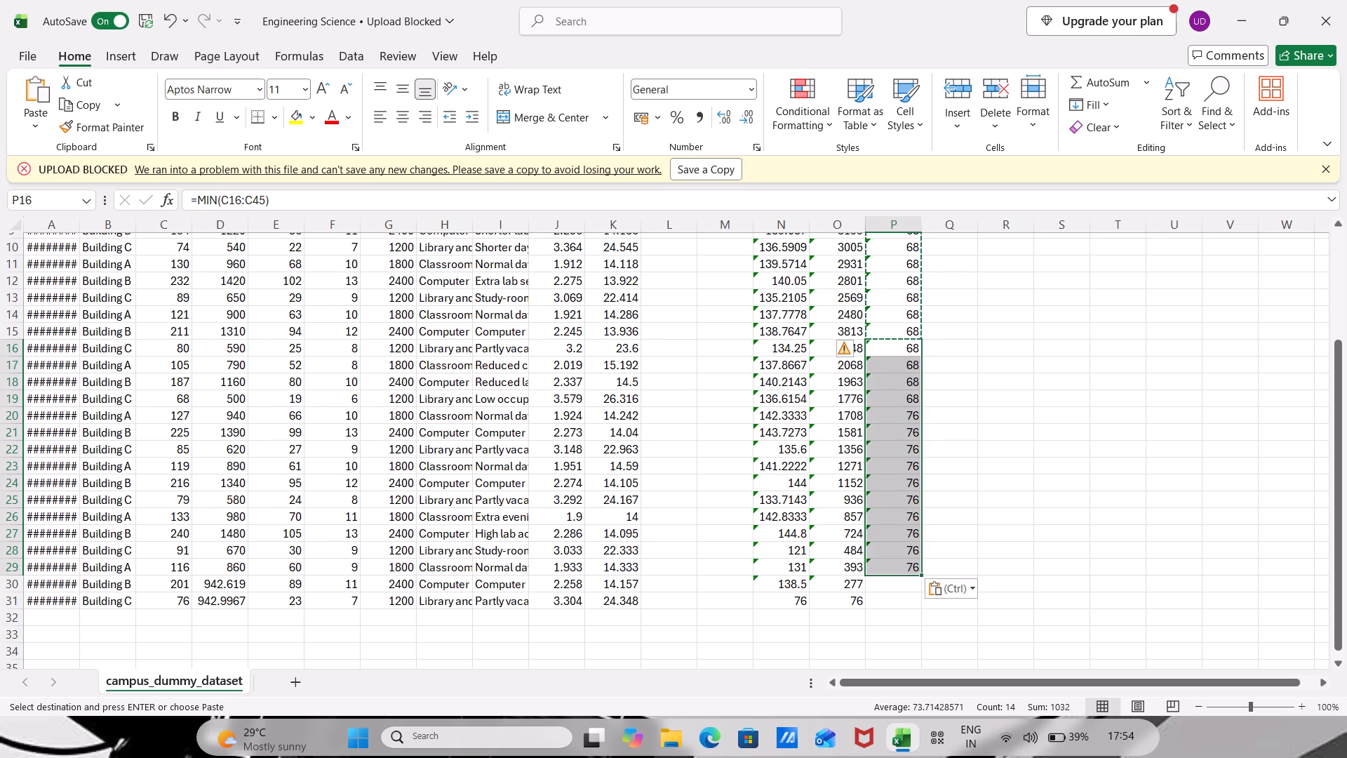
{"action": "scroll", "coordinate": [311, 542], "scroll_direction": "up", "scroll_amount": 1}
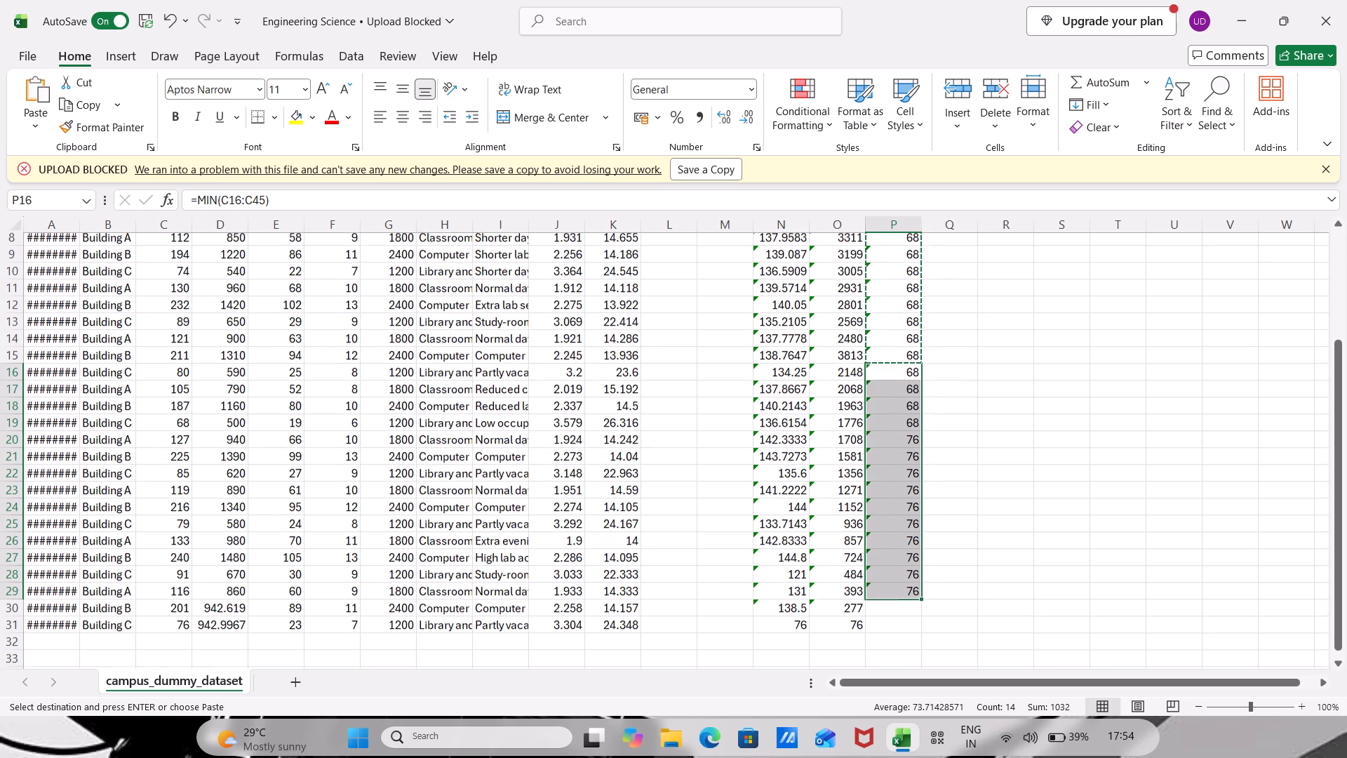
{"action": "scroll", "coordinate": [311, 542], "scroll_direction": "up", "scroll_amount": 3}
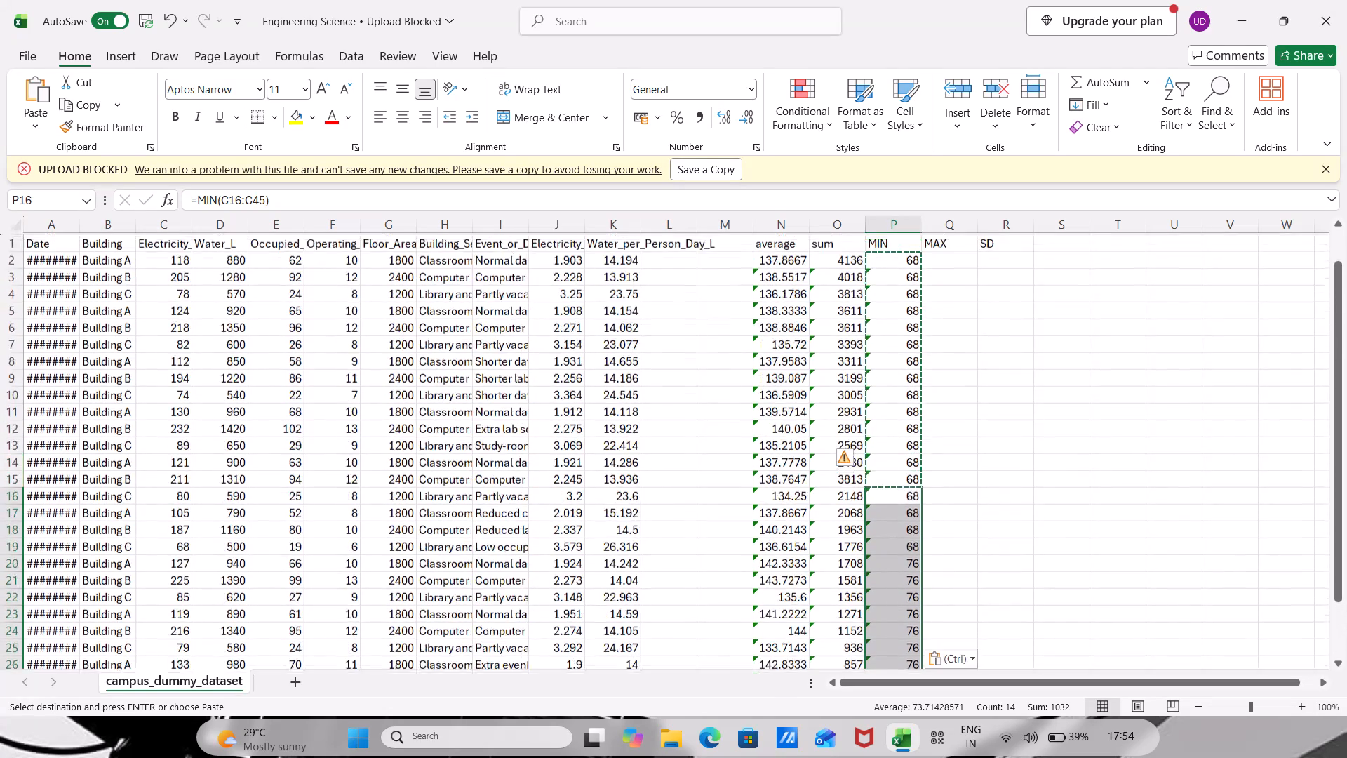
{"action": "scroll", "coordinate": [311, 542], "scroll_direction": "up", "scroll_amount": 2}
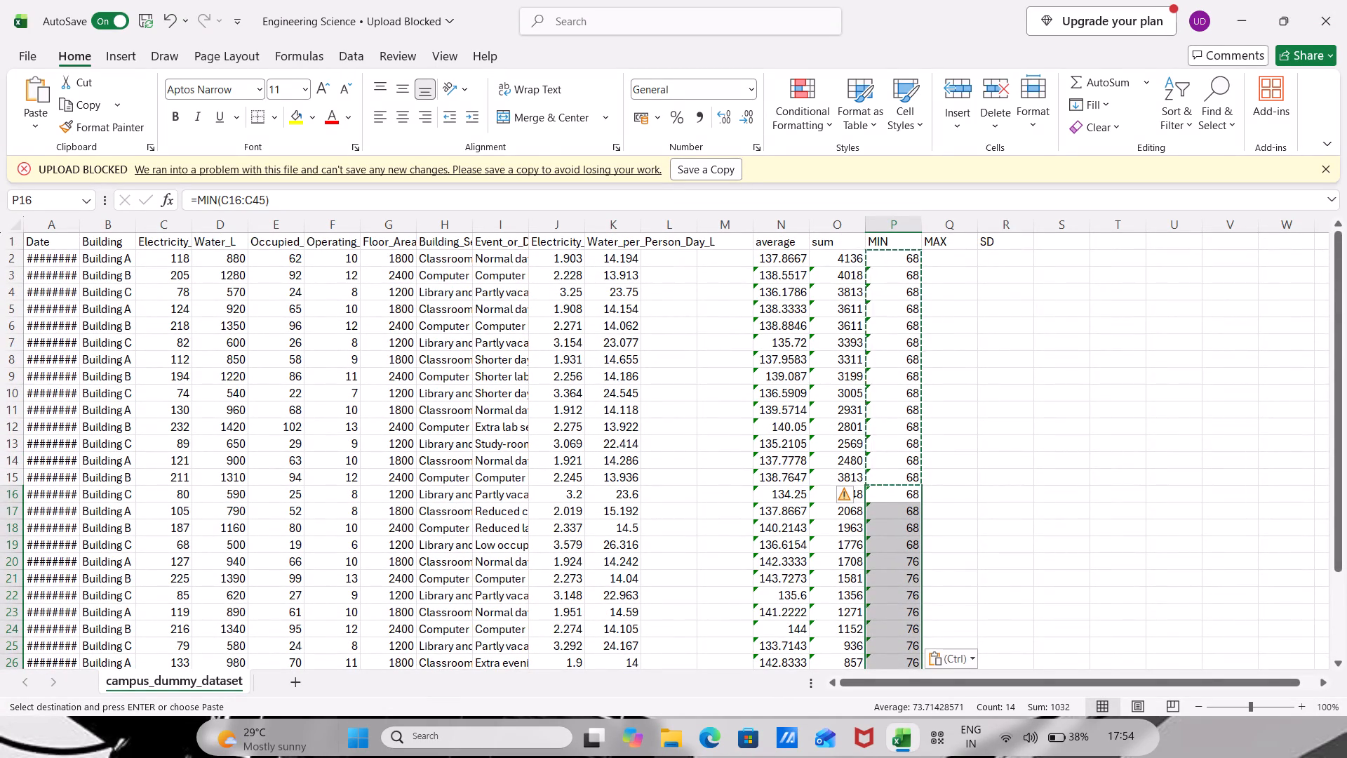
{"action": "scroll", "coordinate": [174, 274], "scroll_direction": "down", "scroll_amount": 1}
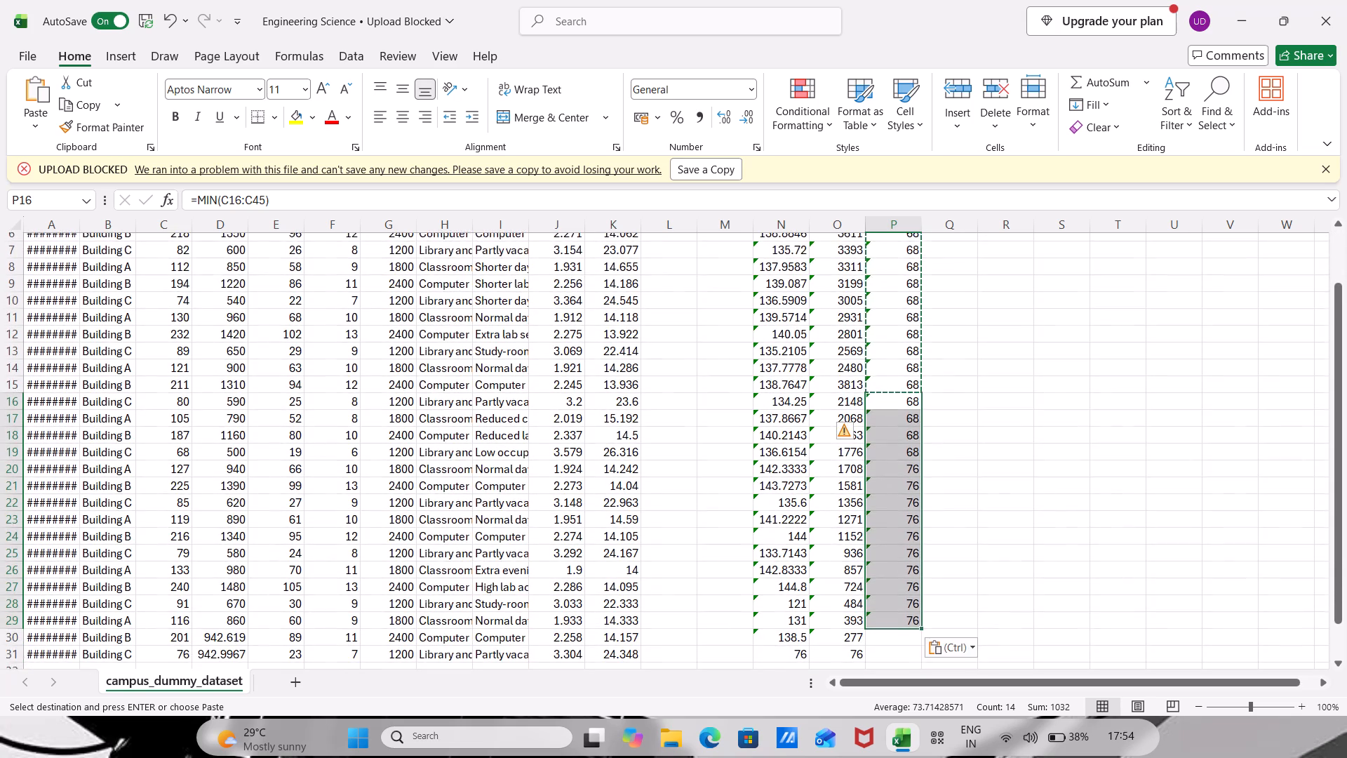
{"action": "scroll", "coordinate": [174, 274], "scroll_direction": "down", "scroll_amount": 3}
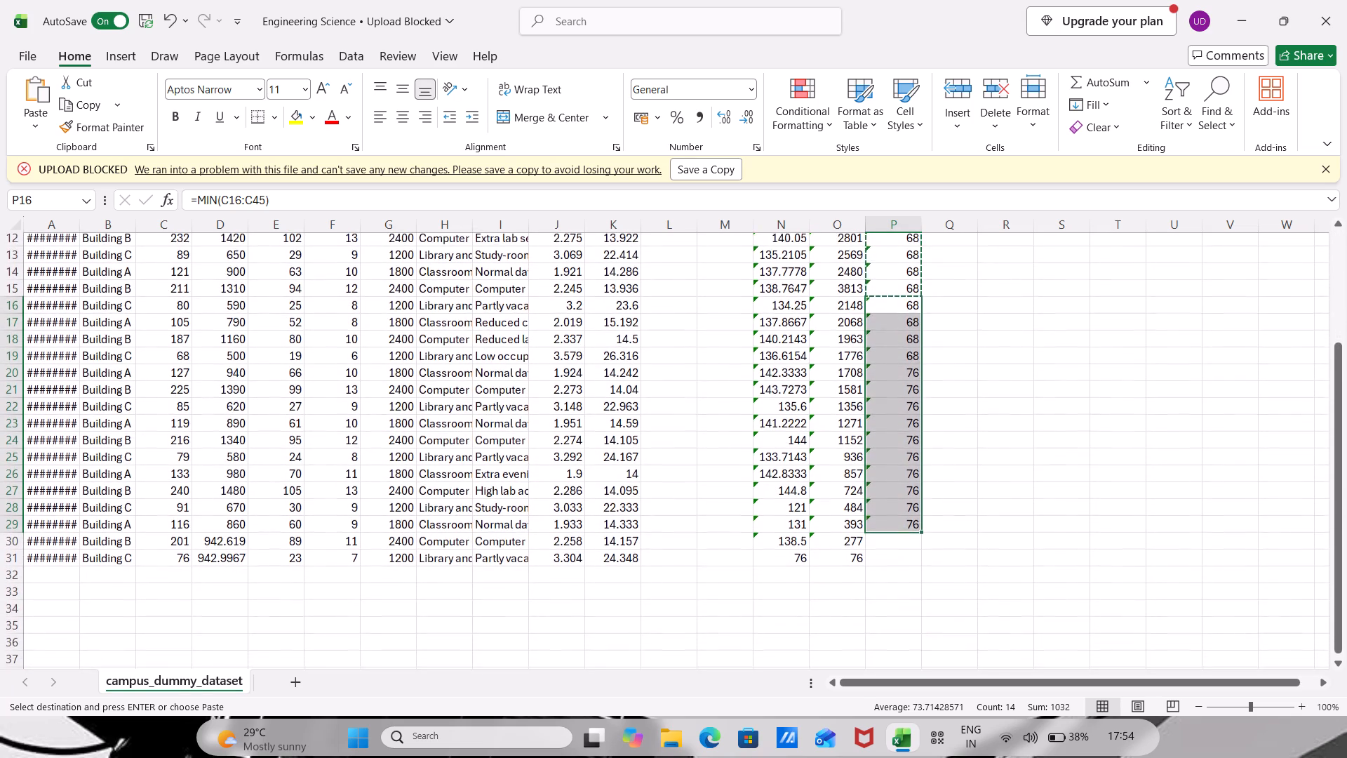
{"action": "scroll", "coordinate": [174, 274], "scroll_direction": "down", "scroll_amount": 3}
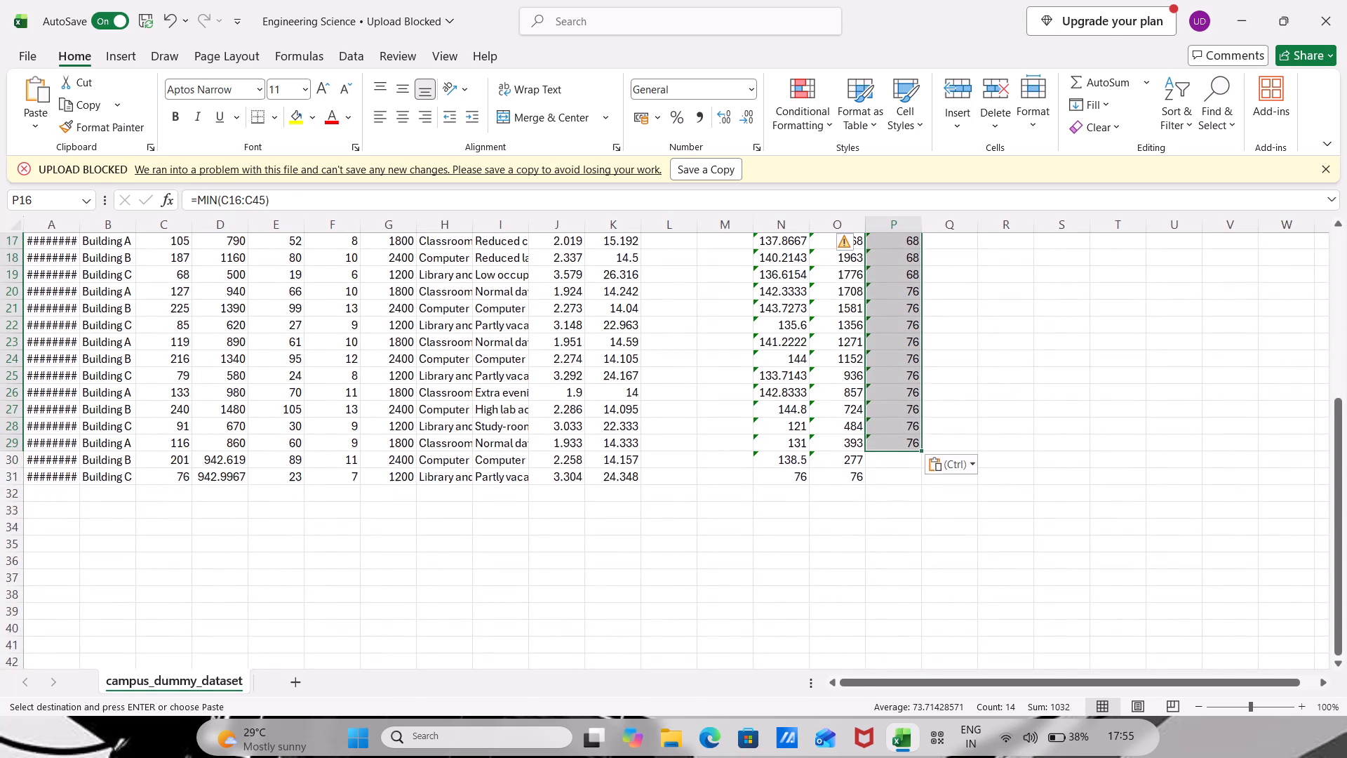
{"action": "scroll", "coordinate": [174, 274], "scroll_direction": "down", "scroll_amount": 2}
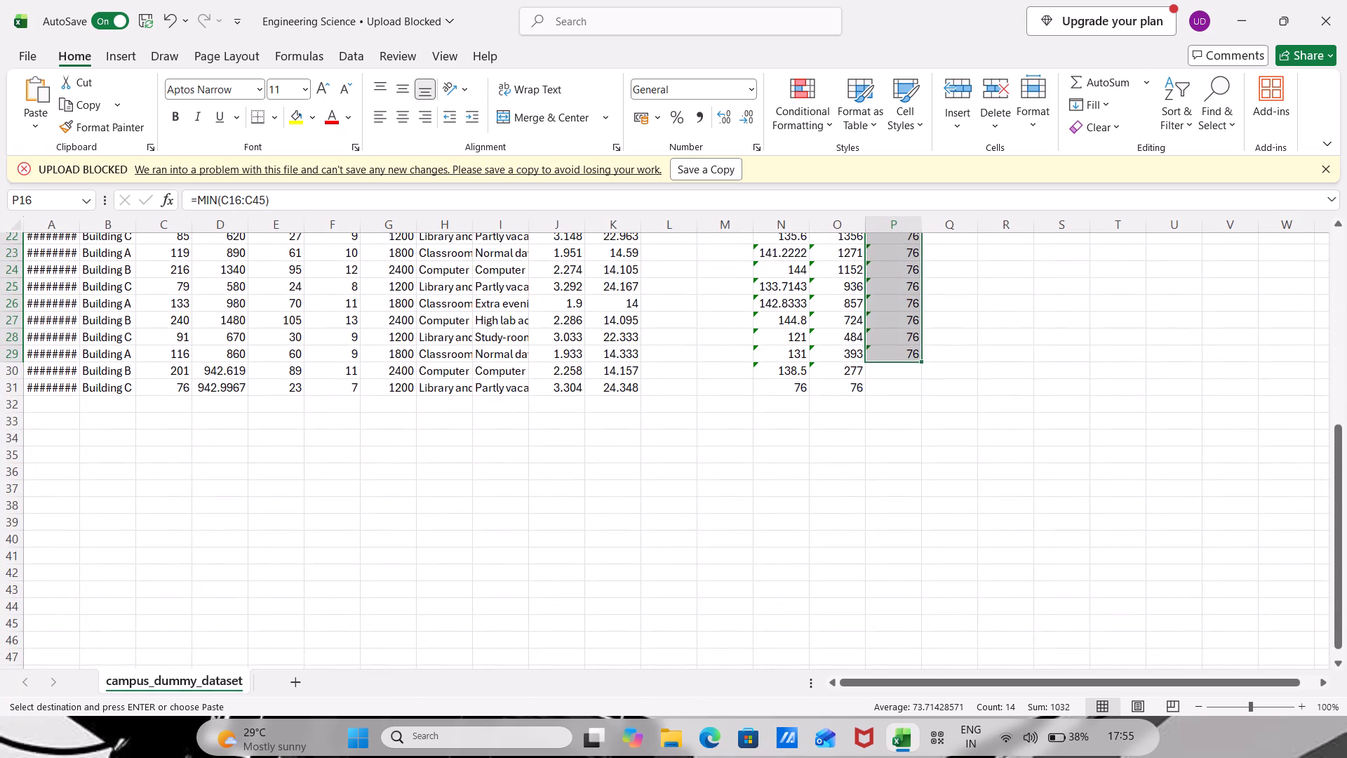
{"action": "scroll", "coordinate": [174, 274], "scroll_direction": "right", "scroll_amount": 1}
{"action": "scroll", "coordinate": [629, 348], "scroll_direction": "up", "scroll_amount": 1}
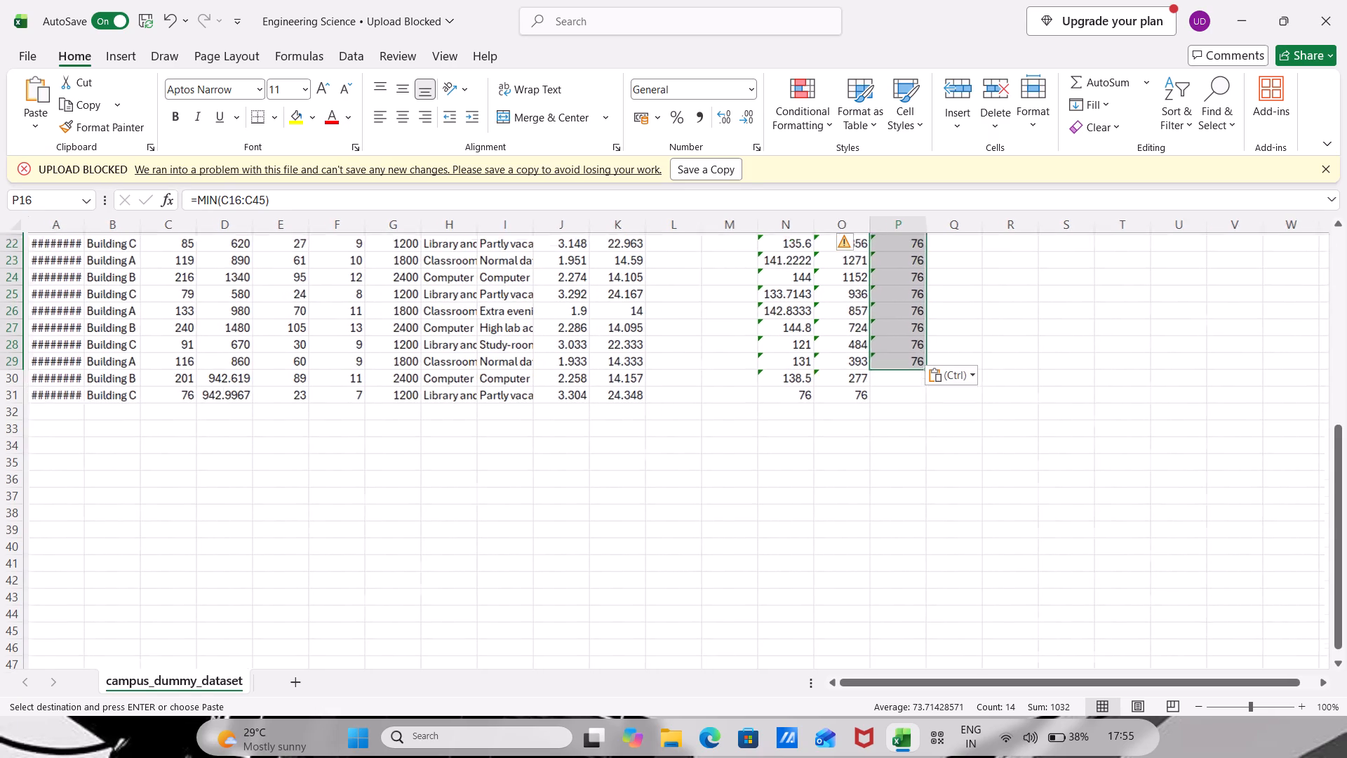
{"action": "scroll", "coordinate": [629, 348], "scroll_direction": "up", "scroll_amount": 1}
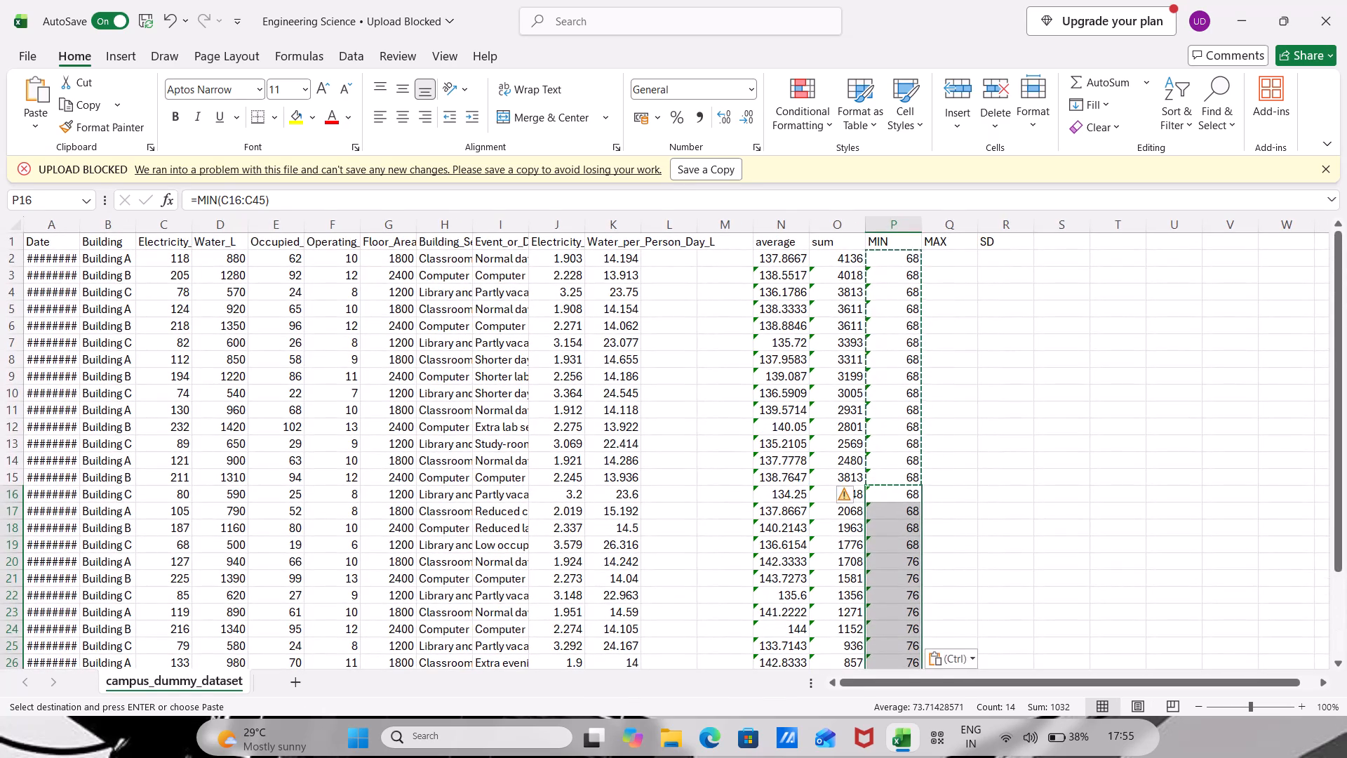
{"action": "scroll", "coordinate": [906, 524], "scroll_direction": "down", "scroll_amount": 1}
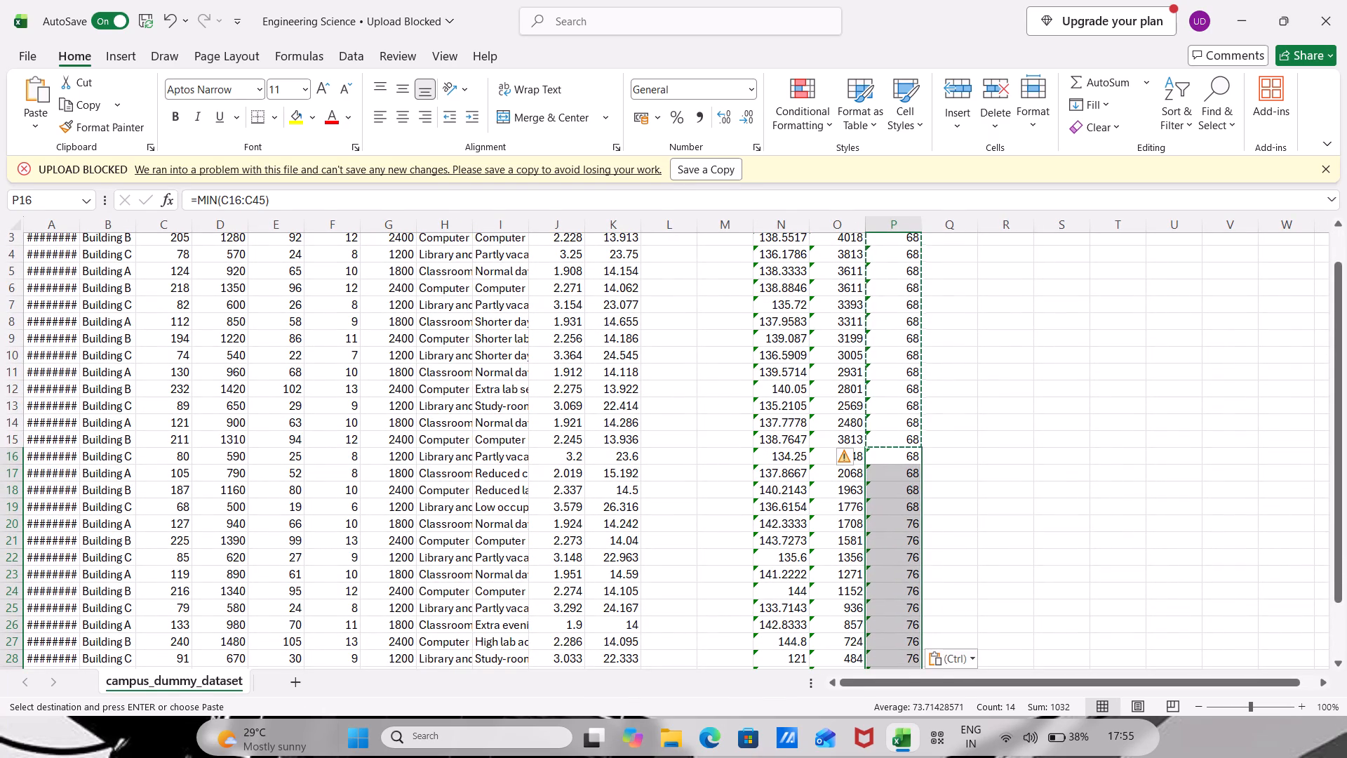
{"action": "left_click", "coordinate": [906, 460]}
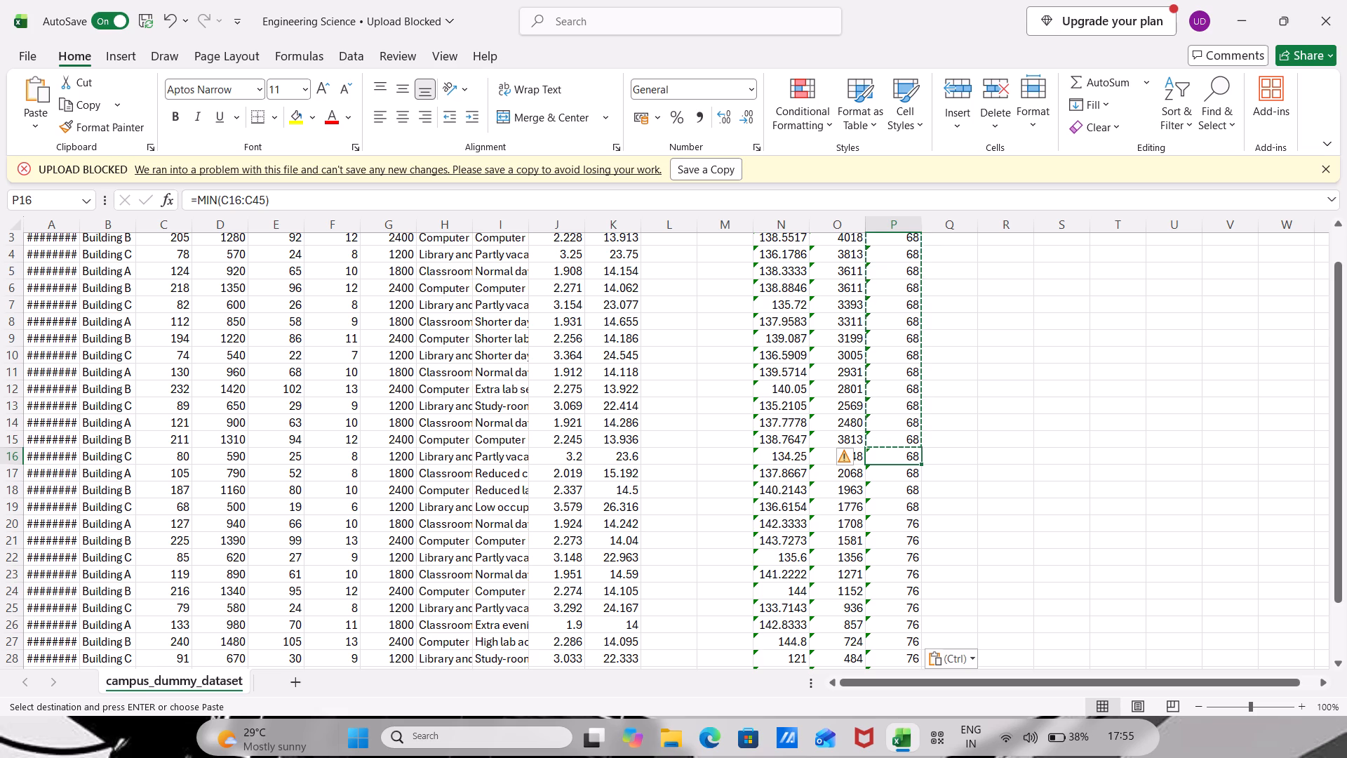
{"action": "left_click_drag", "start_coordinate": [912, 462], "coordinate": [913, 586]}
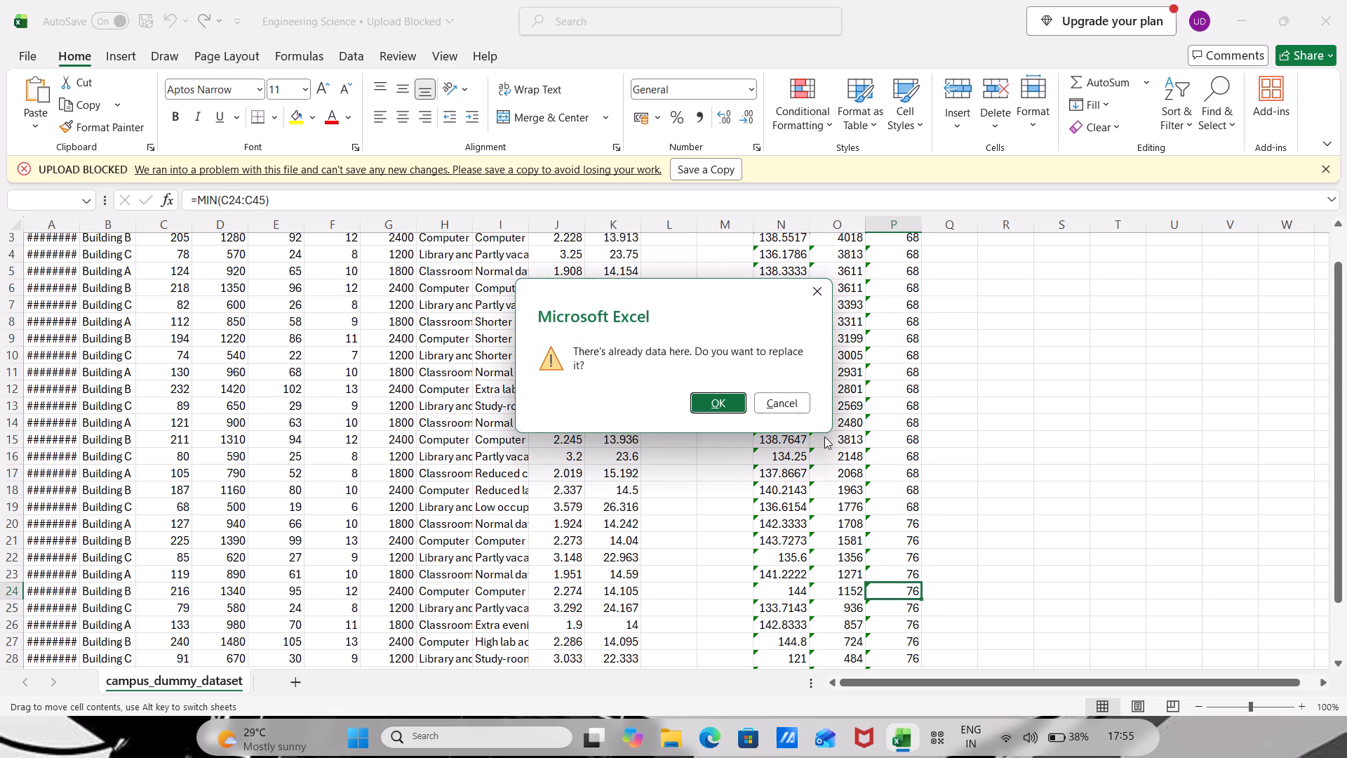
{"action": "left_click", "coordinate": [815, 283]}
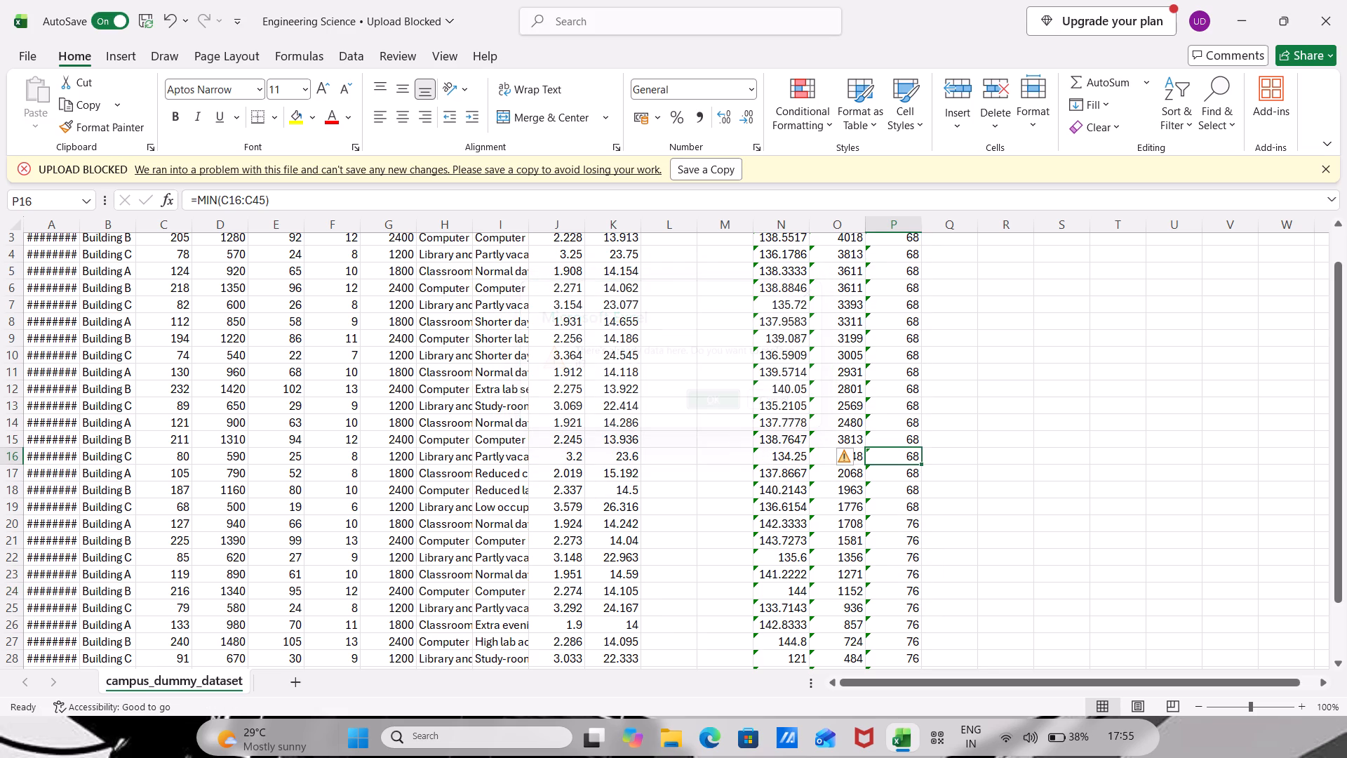
Clear the pasted MIN formulas from the range P20:P30.
{"action": "left_click", "coordinate": [914, 530]}
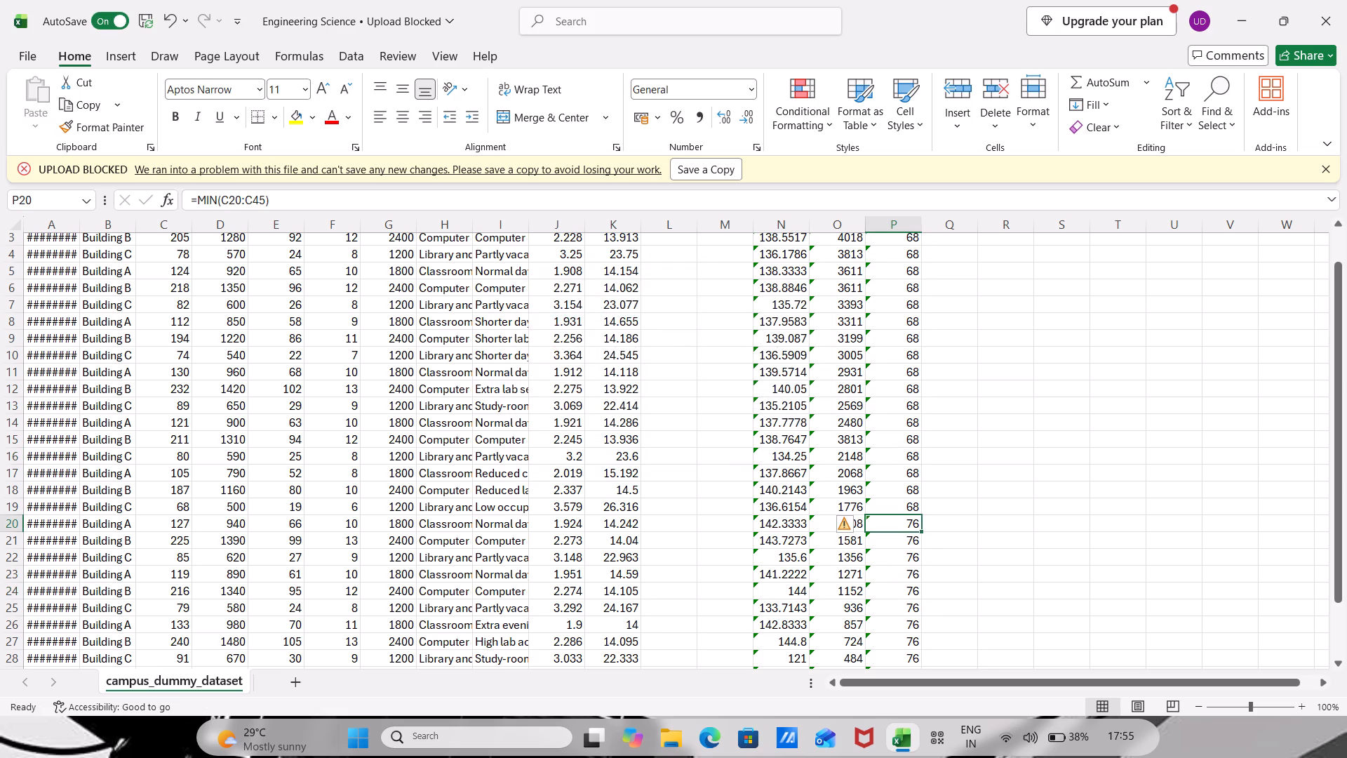
{"action": "left_click_drag", "start_coordinate": [909, 528], "coordinate": [915, 756]}
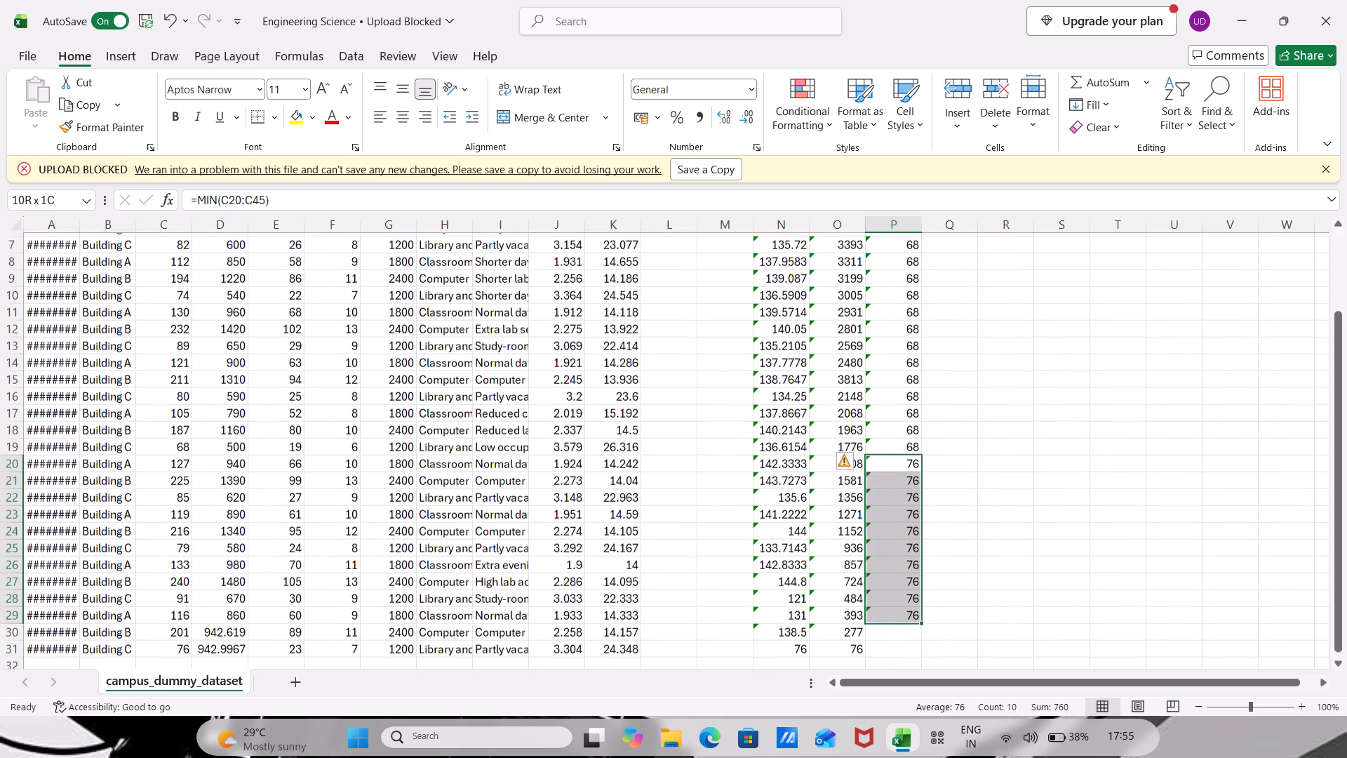
{"action": "left_click_drag", "start_coordinate": [915, 756], "coordinate": [915, 757]}
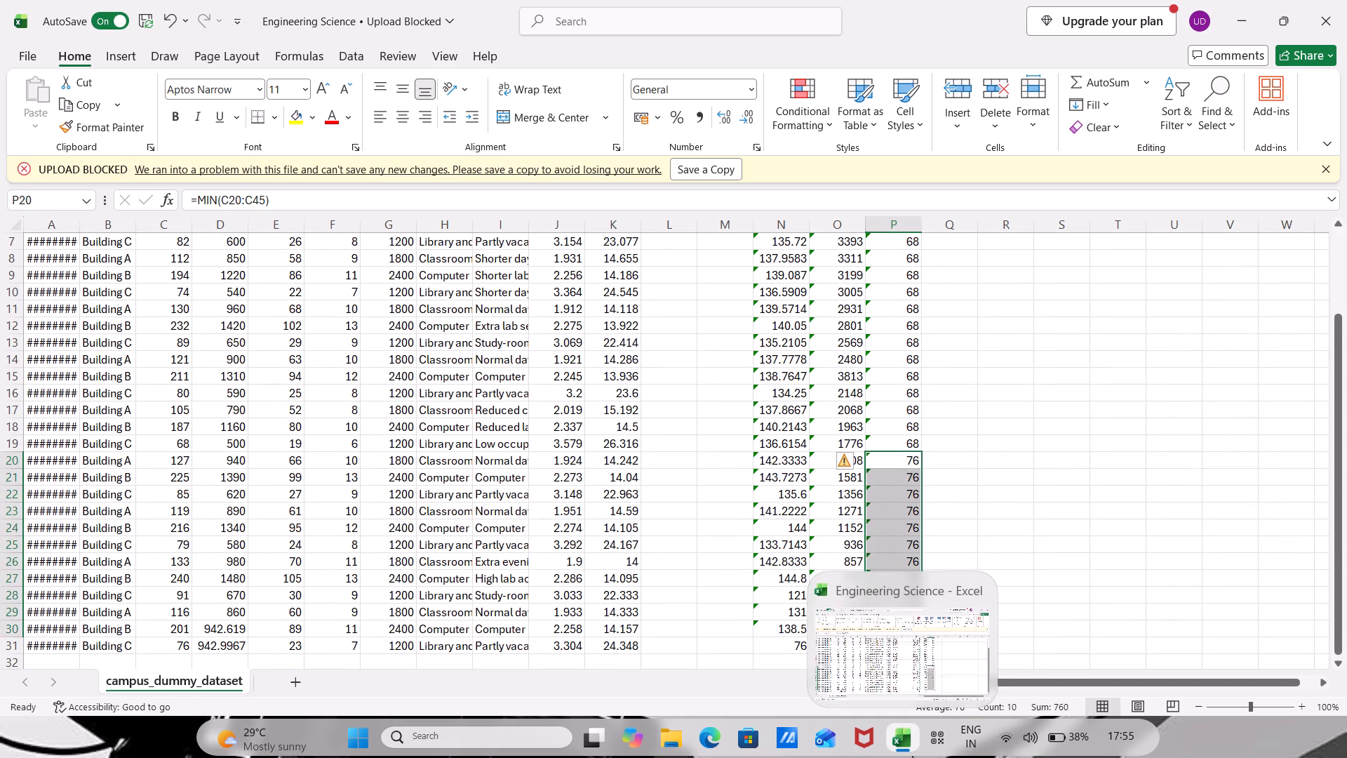
{"action": "key", "text": "Delete"}
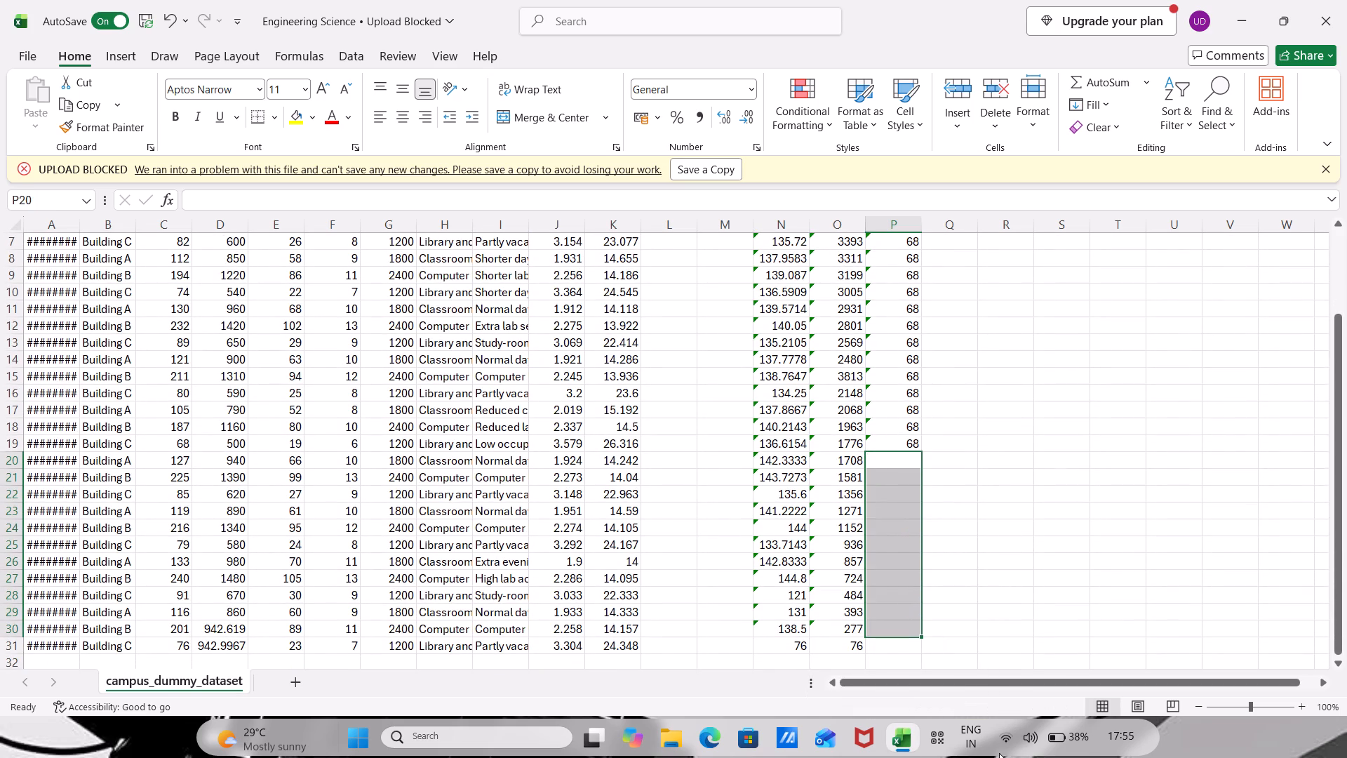
Enter the formula =min(c20:c31) in cell P20 of the MIN column.
{"action": "left_click", "coordinate": [894, 460]}
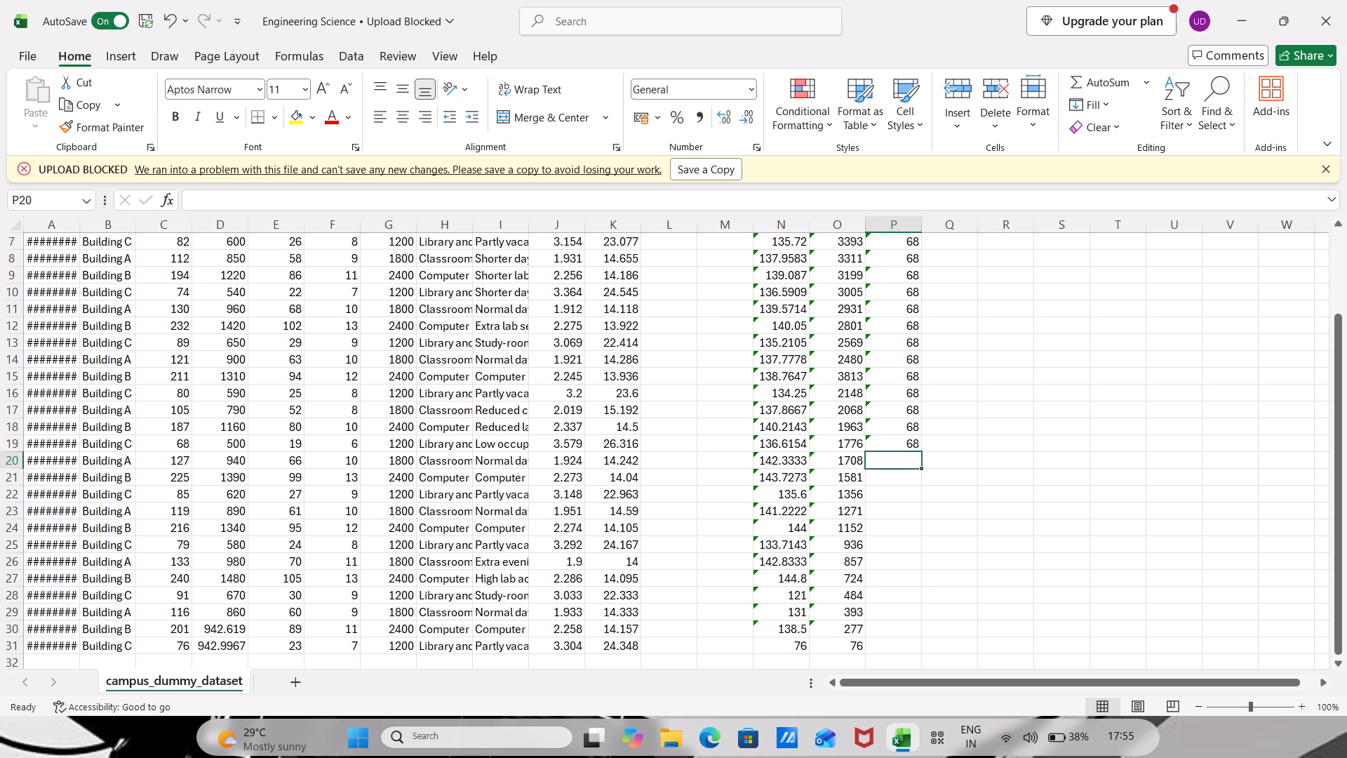
{"action": "key", "text": "equal"}
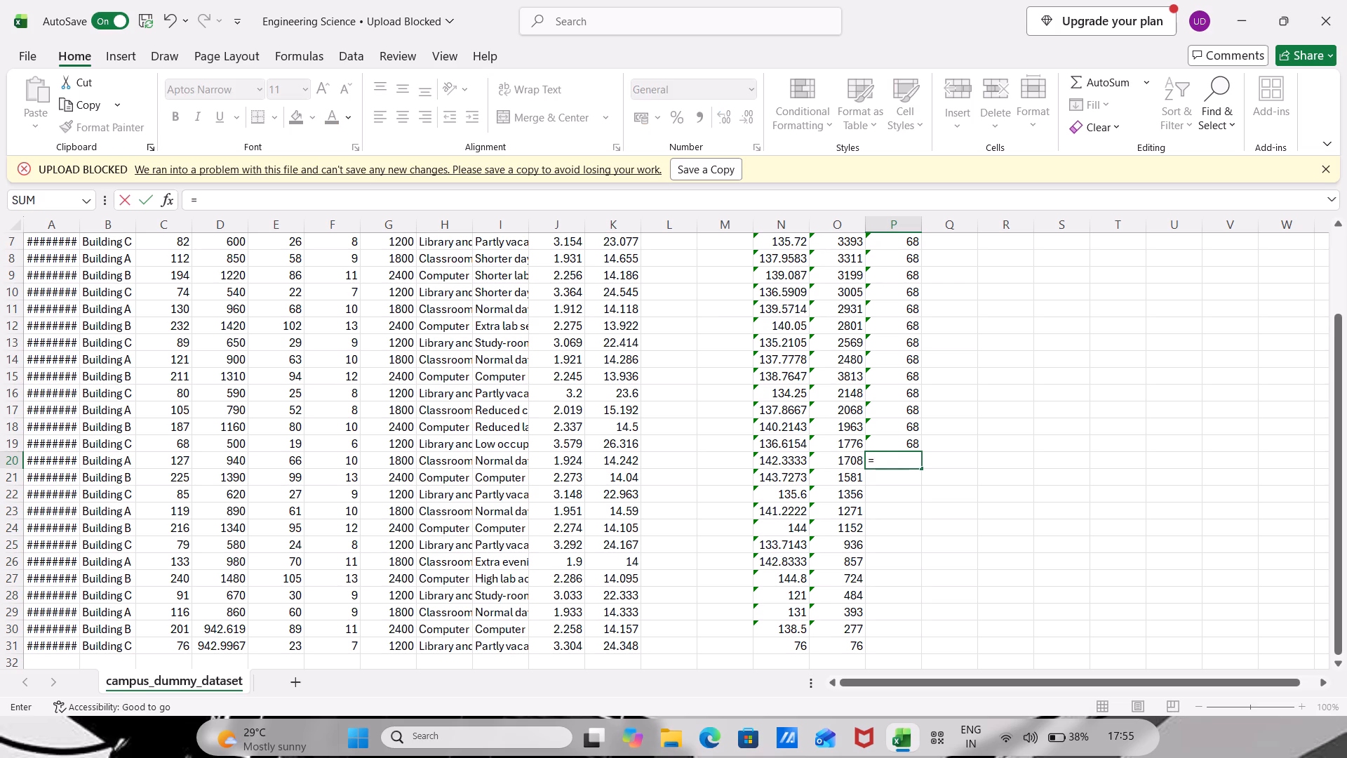
{"action": "key", "text": "m"}
{"action": "key", "text": "i"}
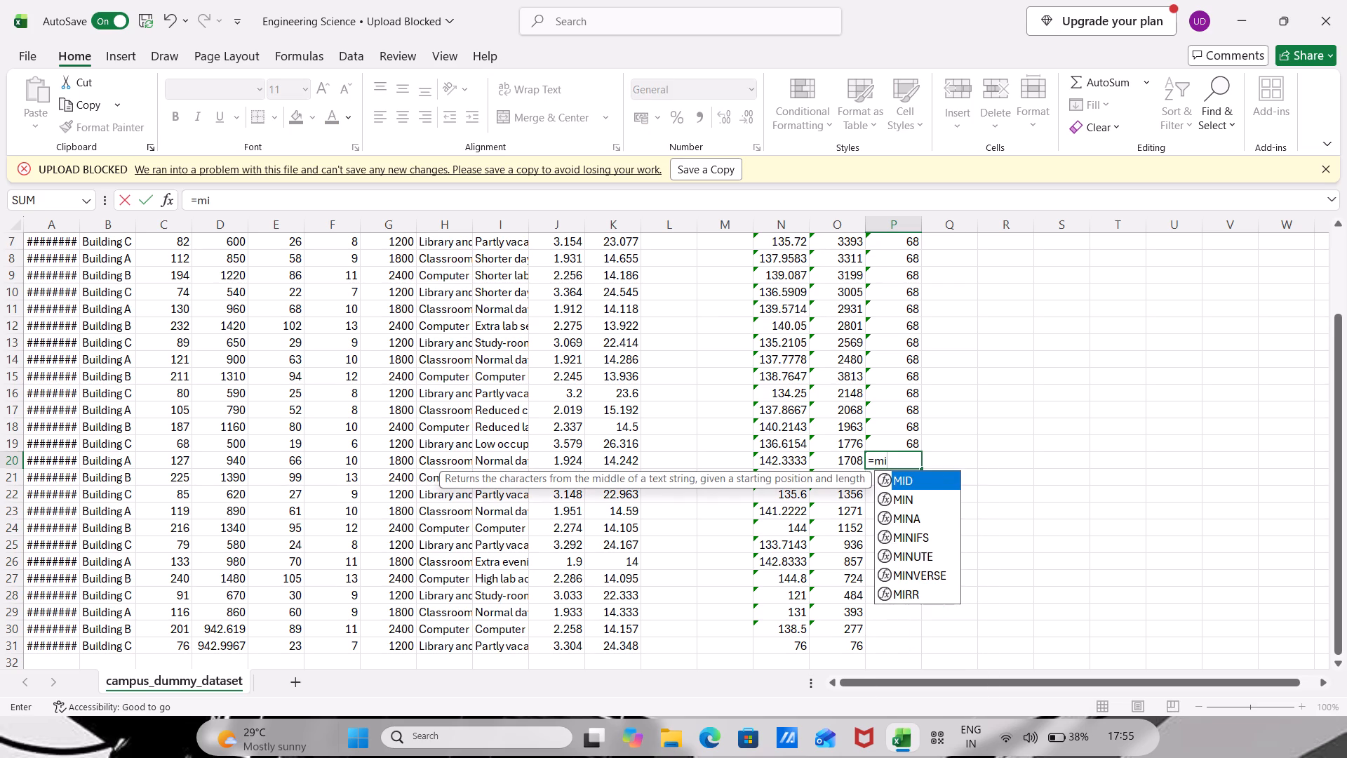
{"action": "key", "text": "n"}
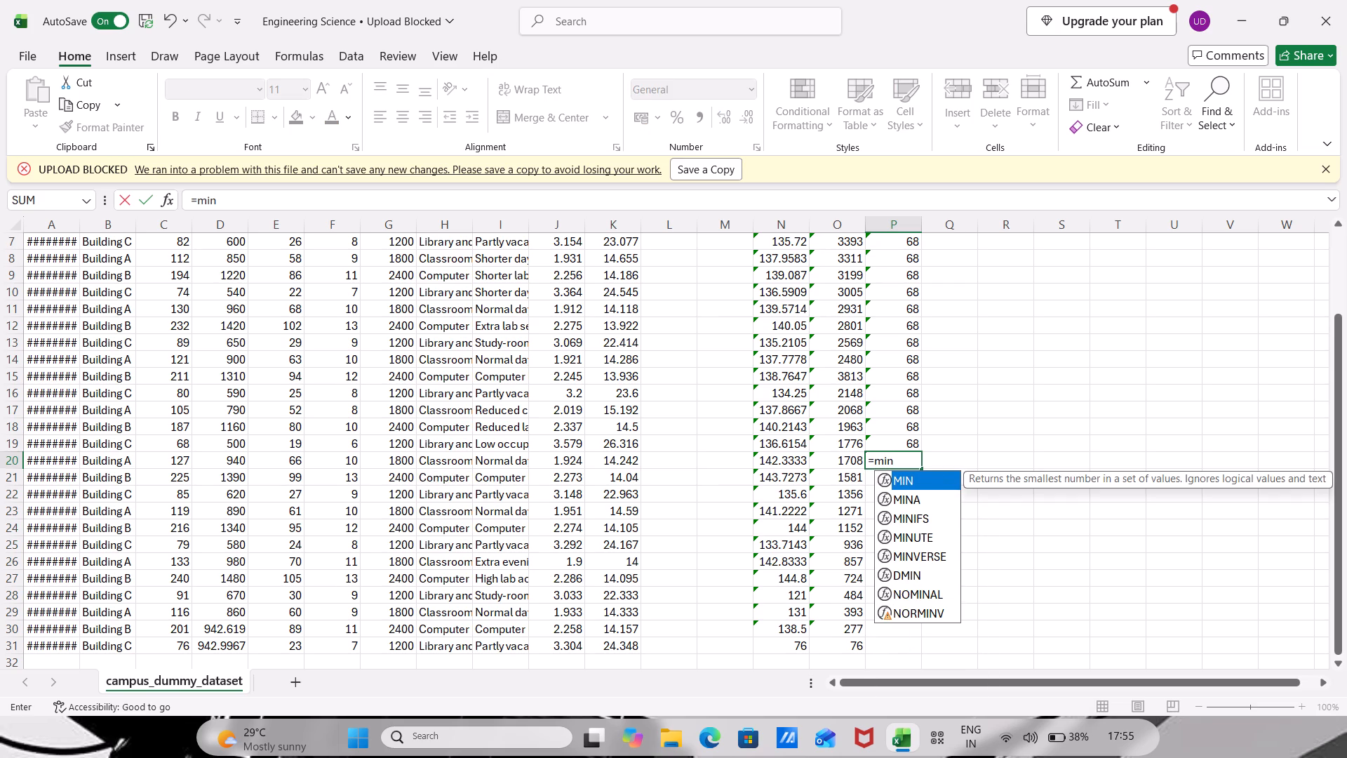
{"action": "key", "text": "shift+parenleft"}
{"action": "key", "text": "c"}
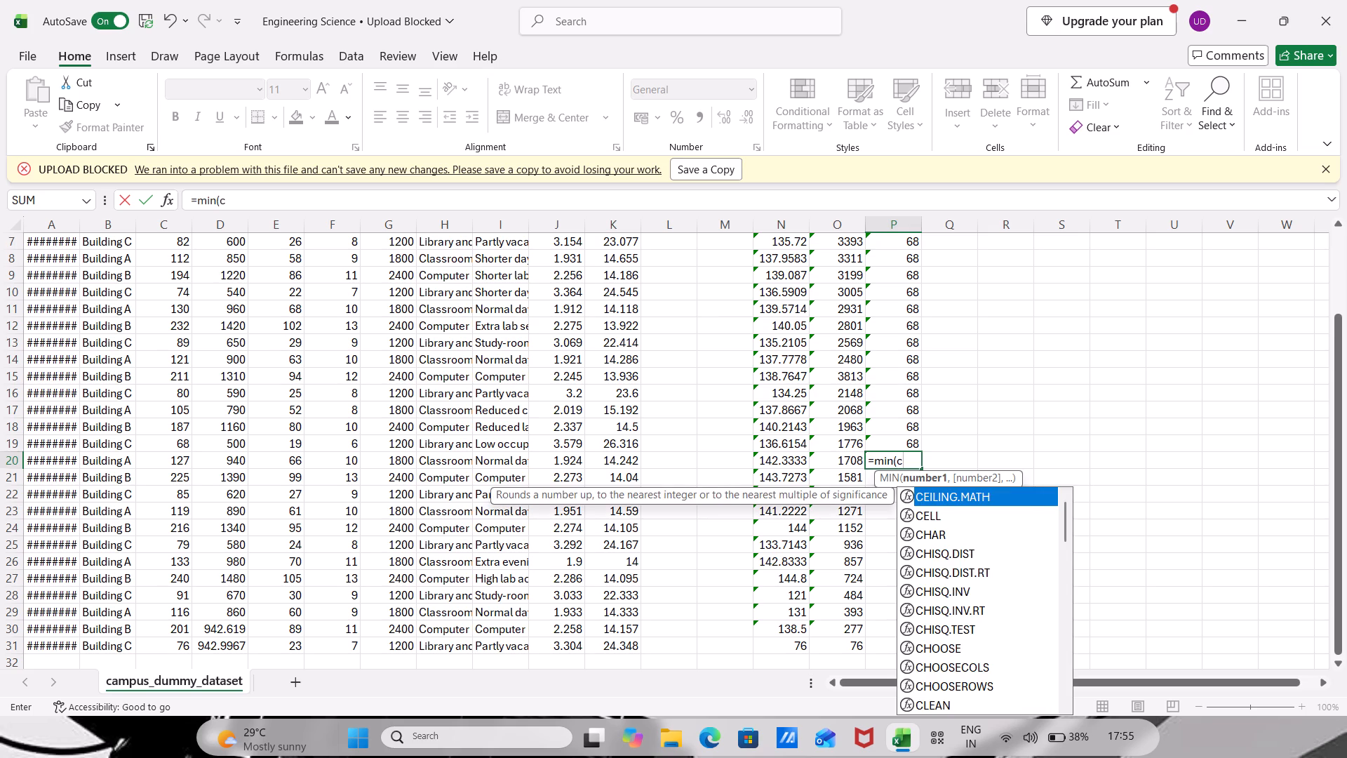
{"action": "type", "text": "20"}
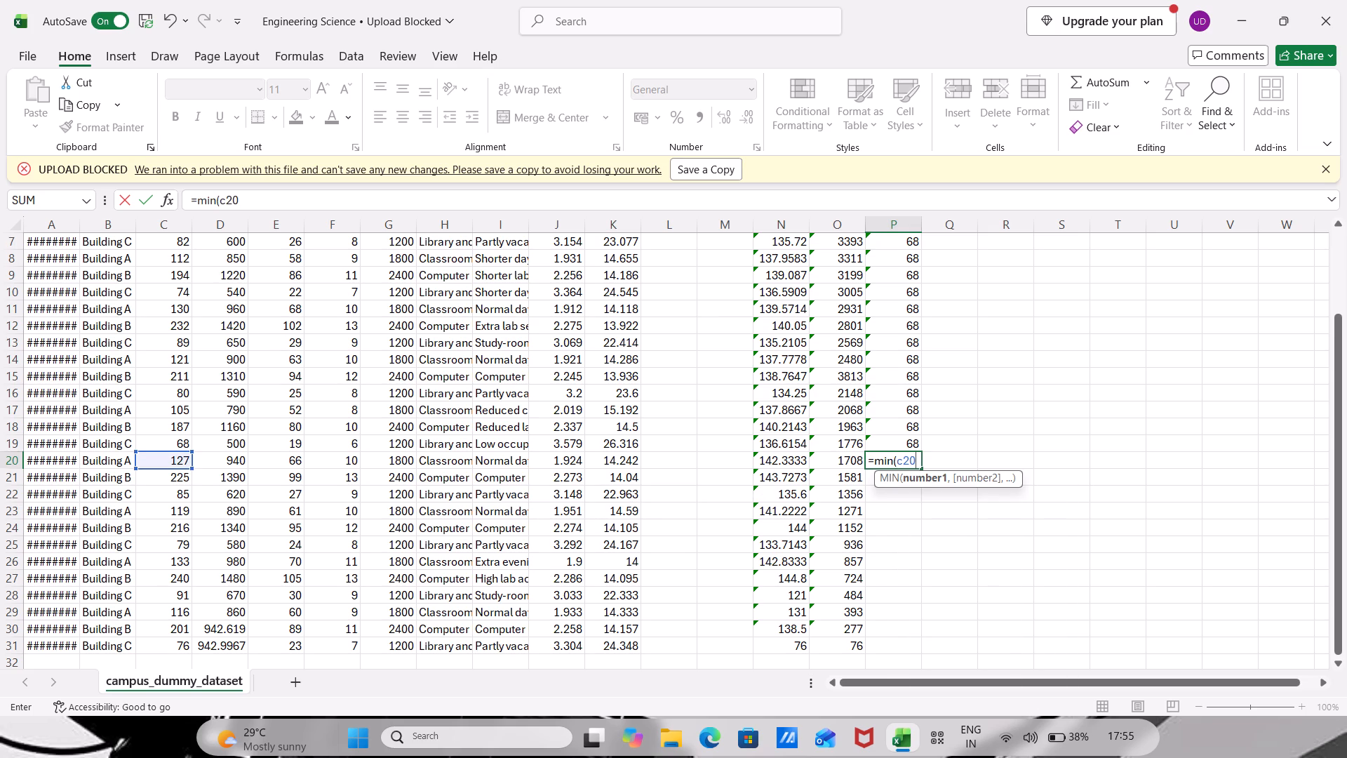
{"action": "key", "text": "shift+colon"}
{"action": "key", "text": "c"}
{"action": "type", "text": "31"}
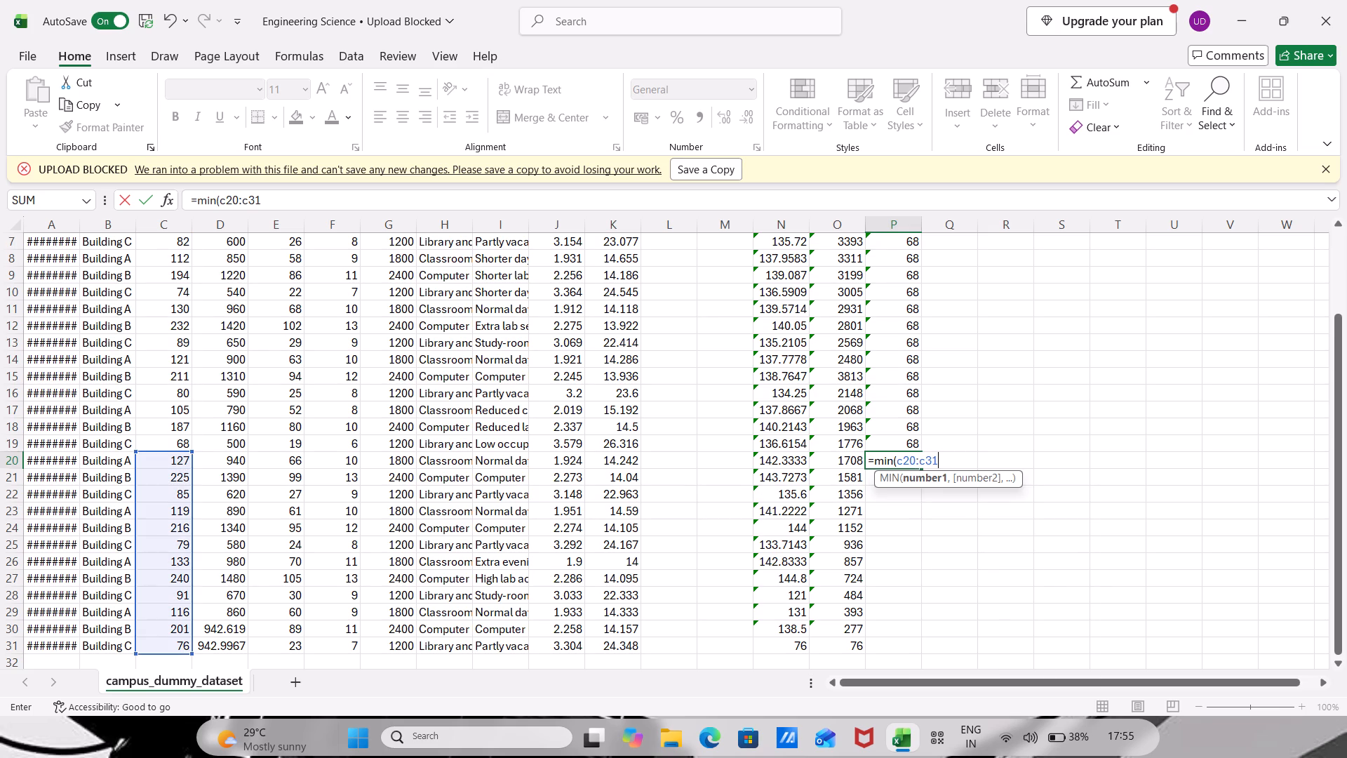
{"action": "key", "text": "shift+parenright"}
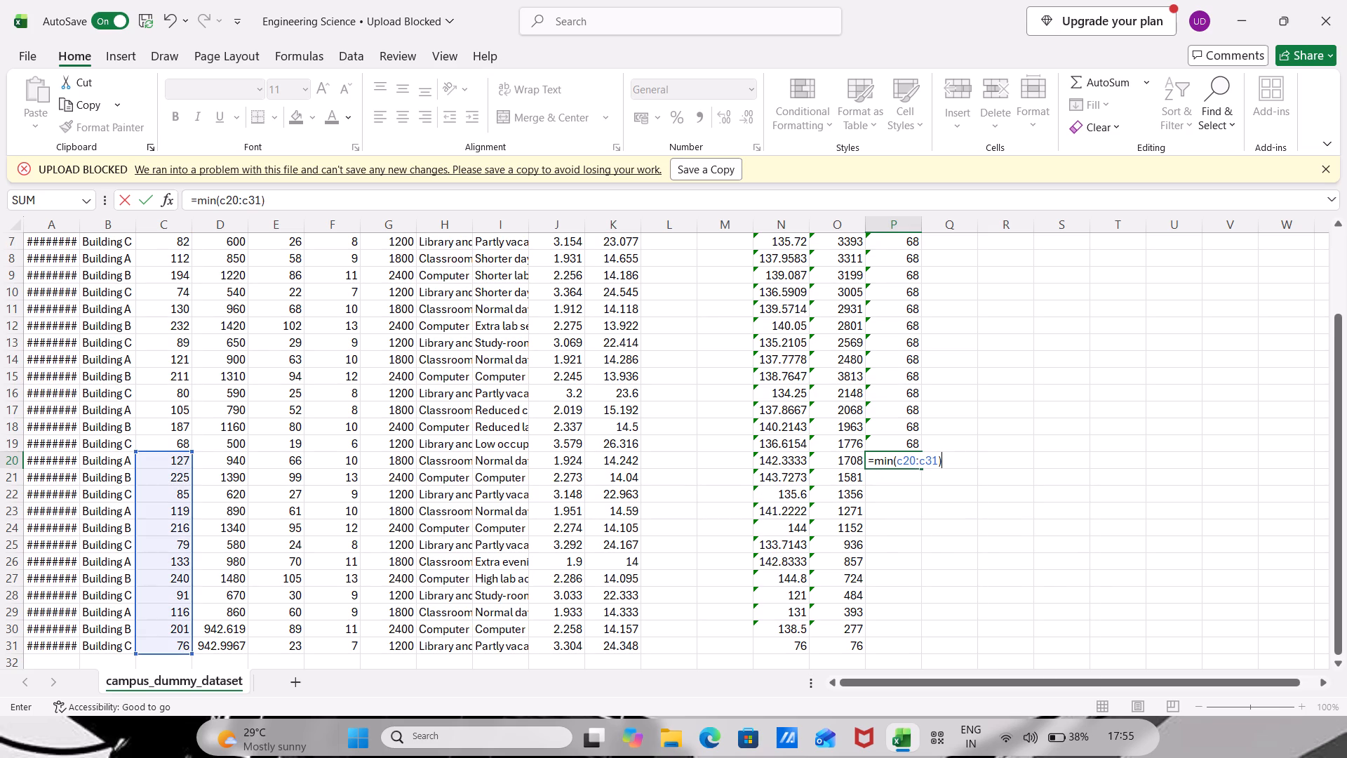
{"action": "key", "text": "Return"}
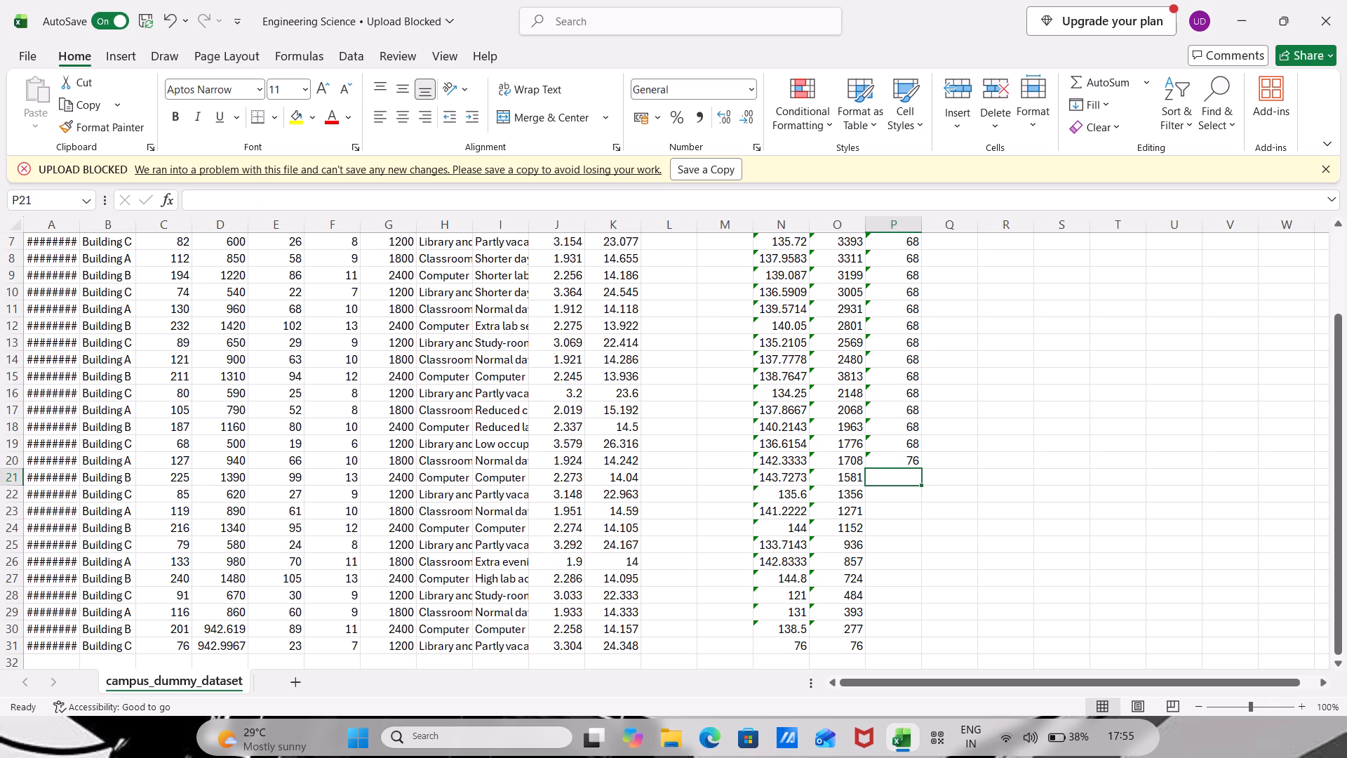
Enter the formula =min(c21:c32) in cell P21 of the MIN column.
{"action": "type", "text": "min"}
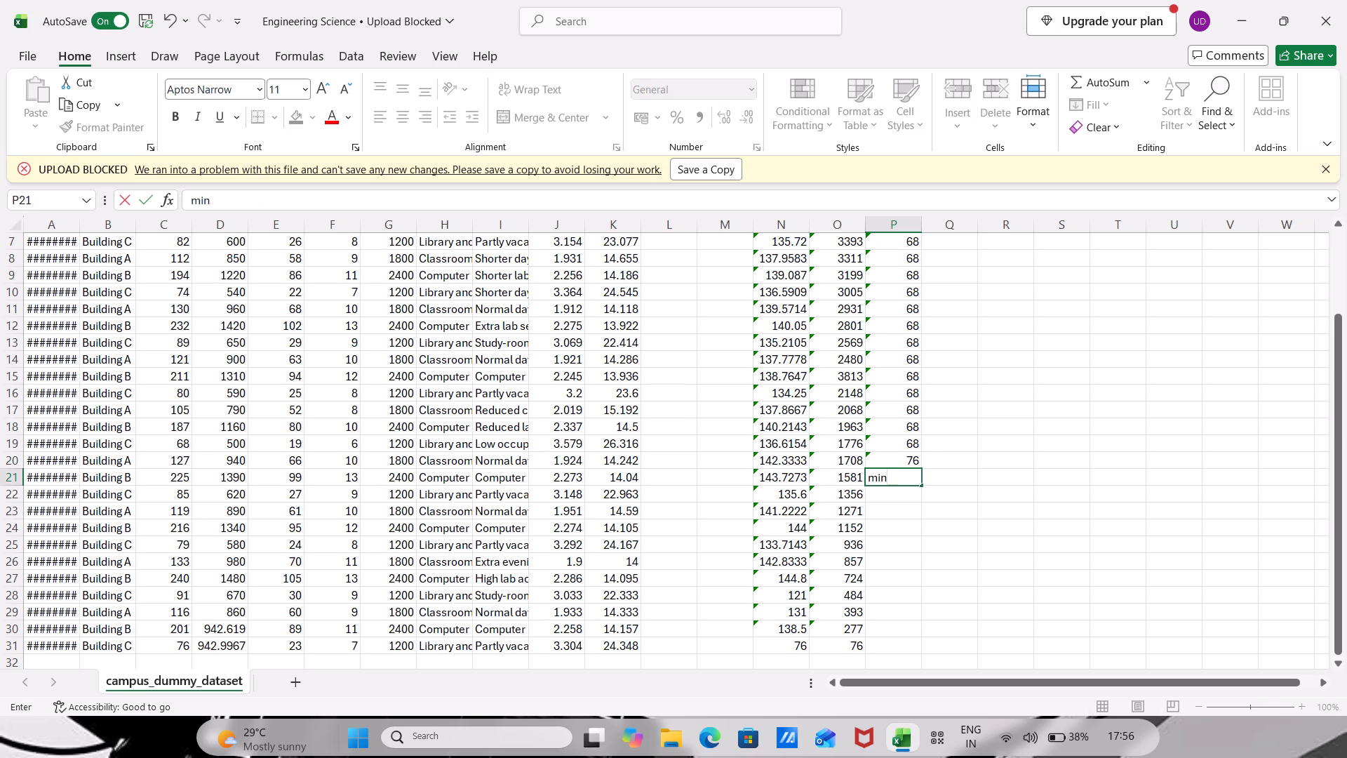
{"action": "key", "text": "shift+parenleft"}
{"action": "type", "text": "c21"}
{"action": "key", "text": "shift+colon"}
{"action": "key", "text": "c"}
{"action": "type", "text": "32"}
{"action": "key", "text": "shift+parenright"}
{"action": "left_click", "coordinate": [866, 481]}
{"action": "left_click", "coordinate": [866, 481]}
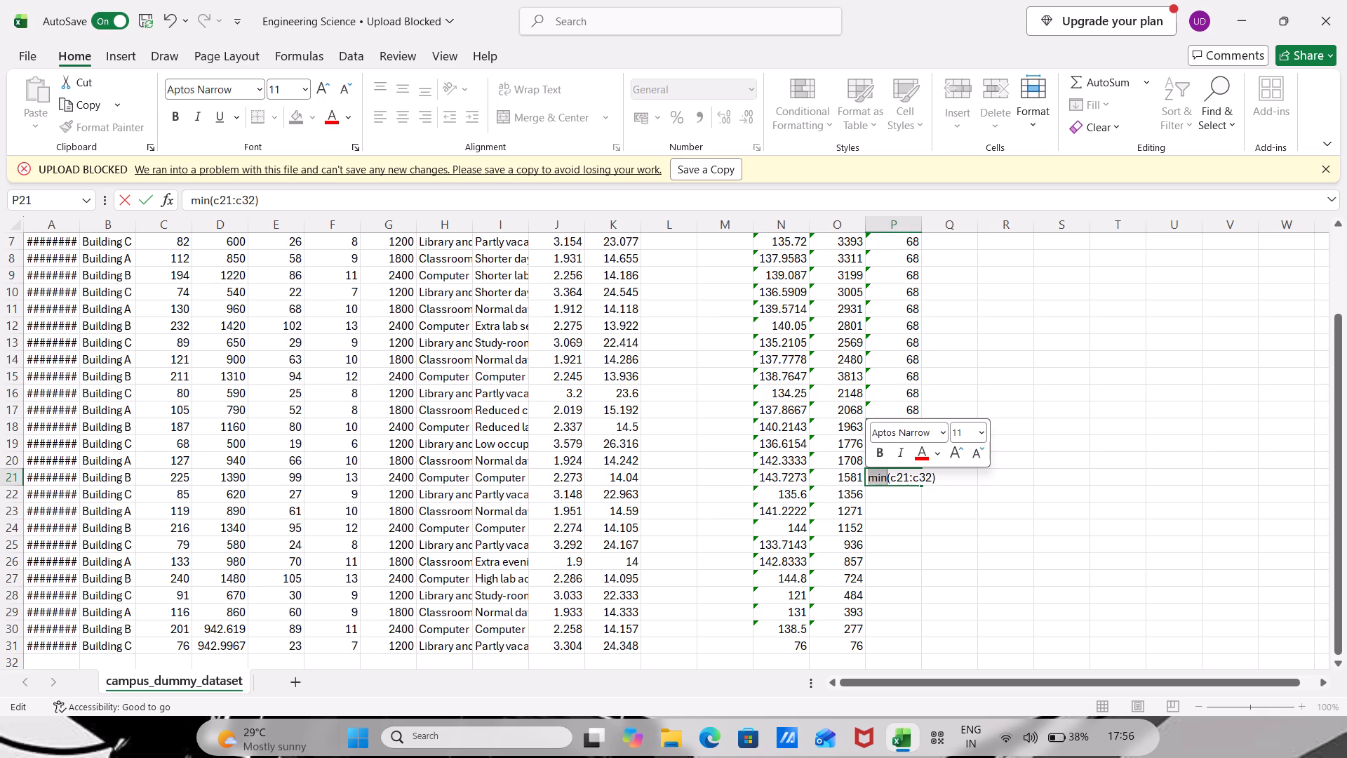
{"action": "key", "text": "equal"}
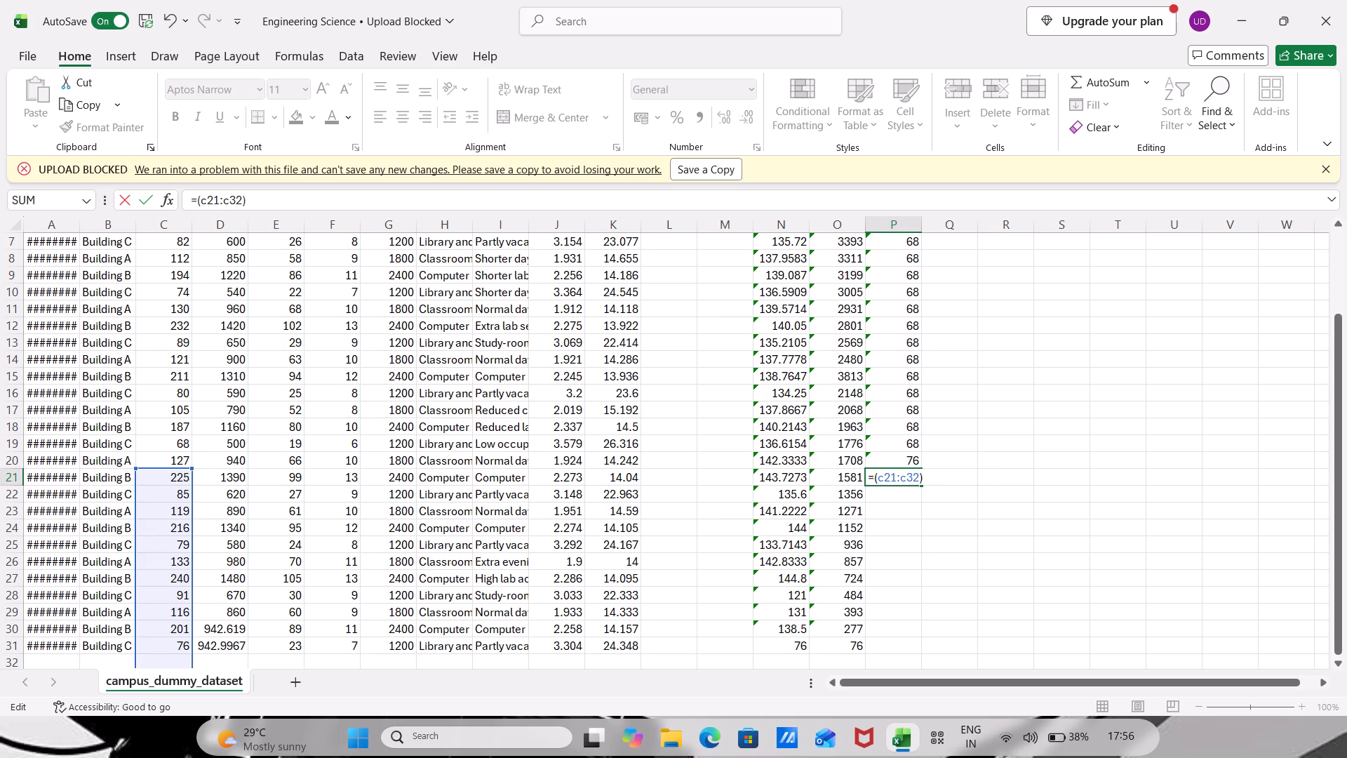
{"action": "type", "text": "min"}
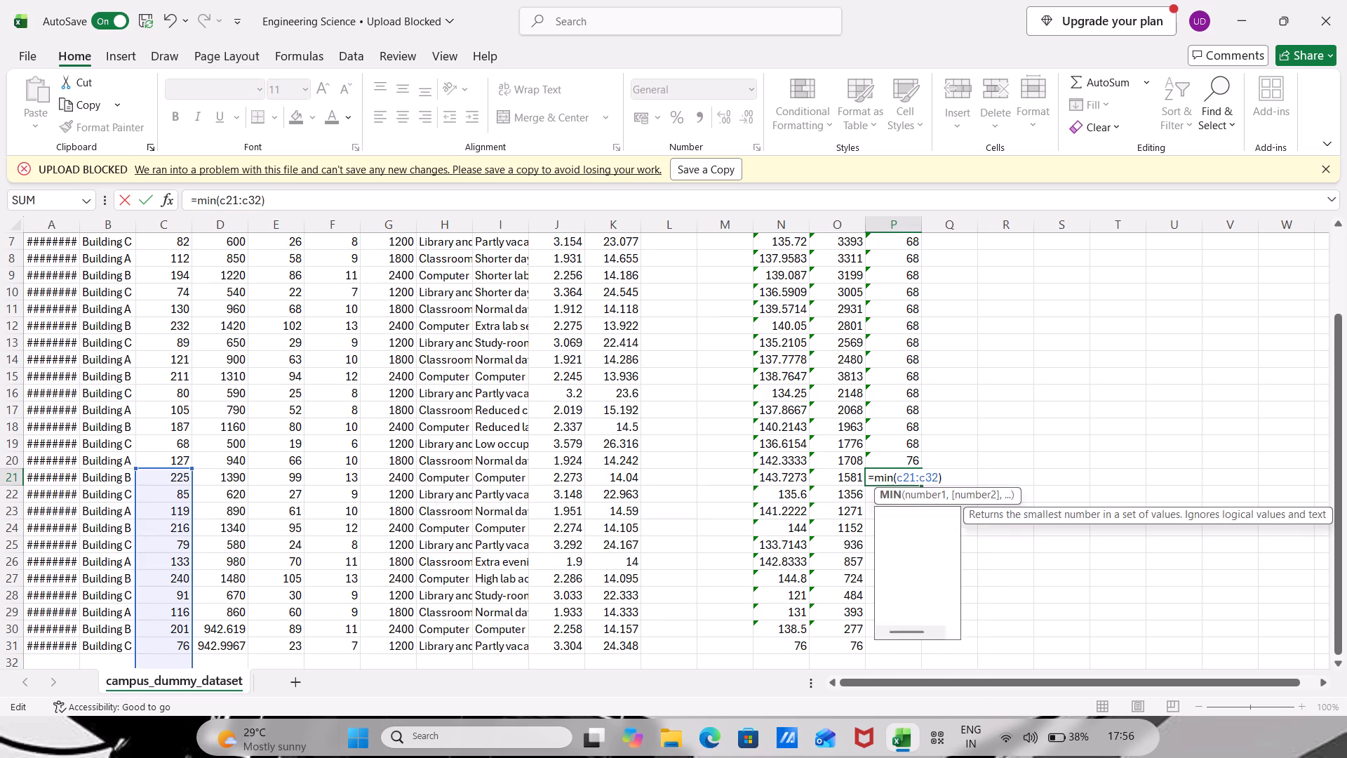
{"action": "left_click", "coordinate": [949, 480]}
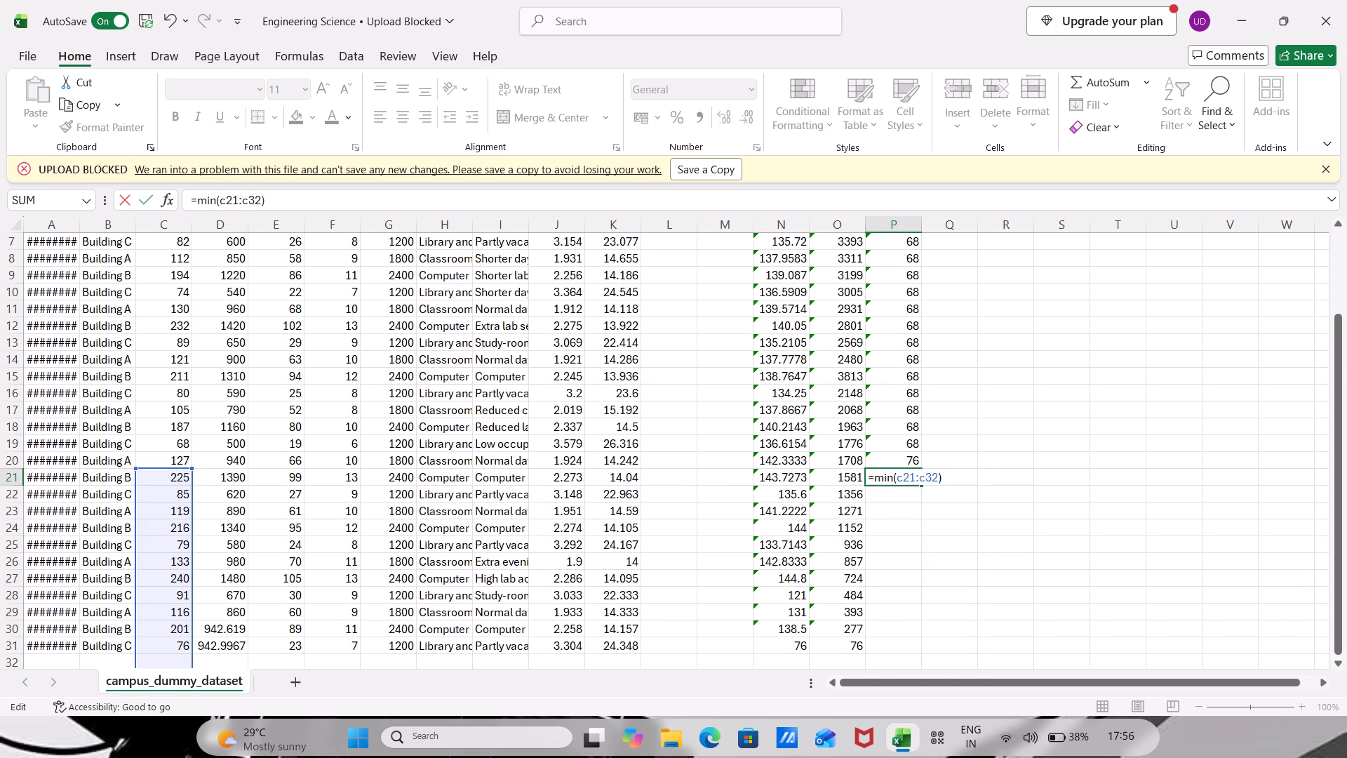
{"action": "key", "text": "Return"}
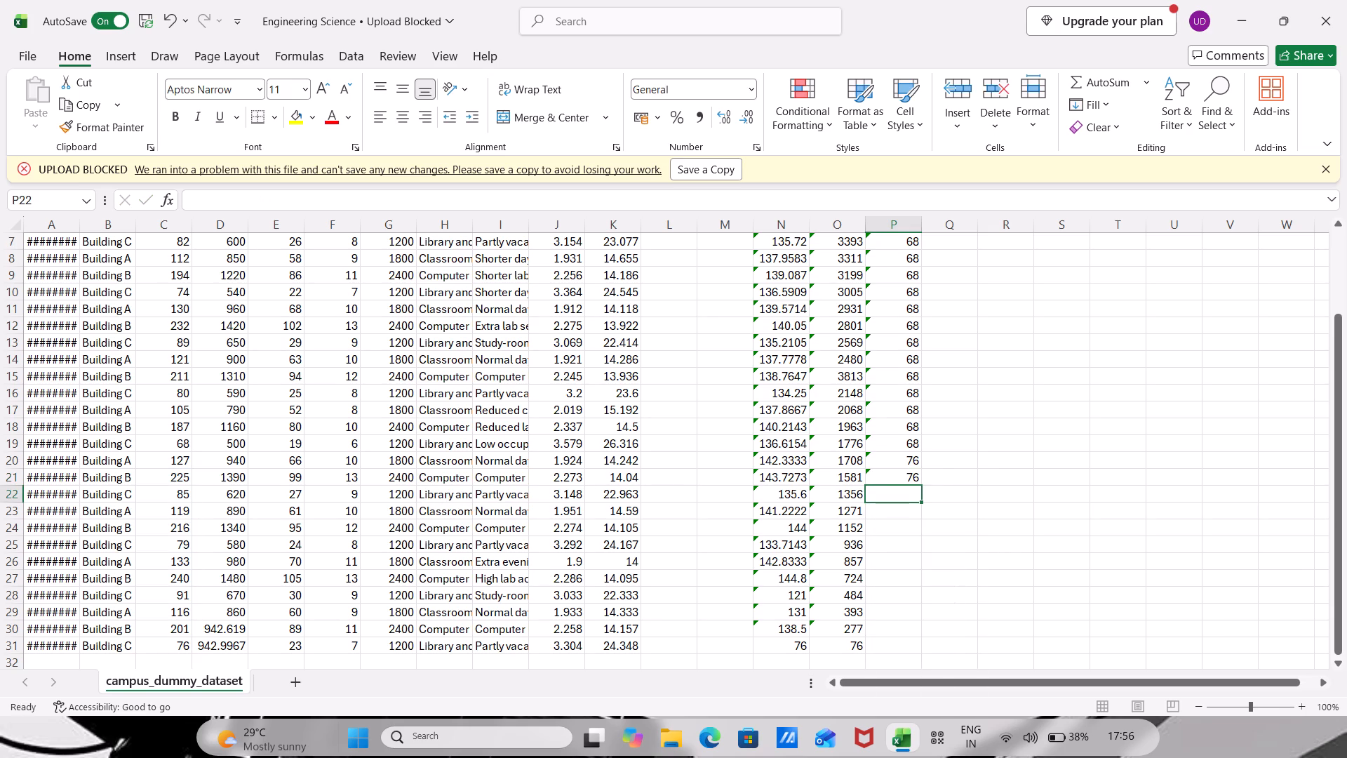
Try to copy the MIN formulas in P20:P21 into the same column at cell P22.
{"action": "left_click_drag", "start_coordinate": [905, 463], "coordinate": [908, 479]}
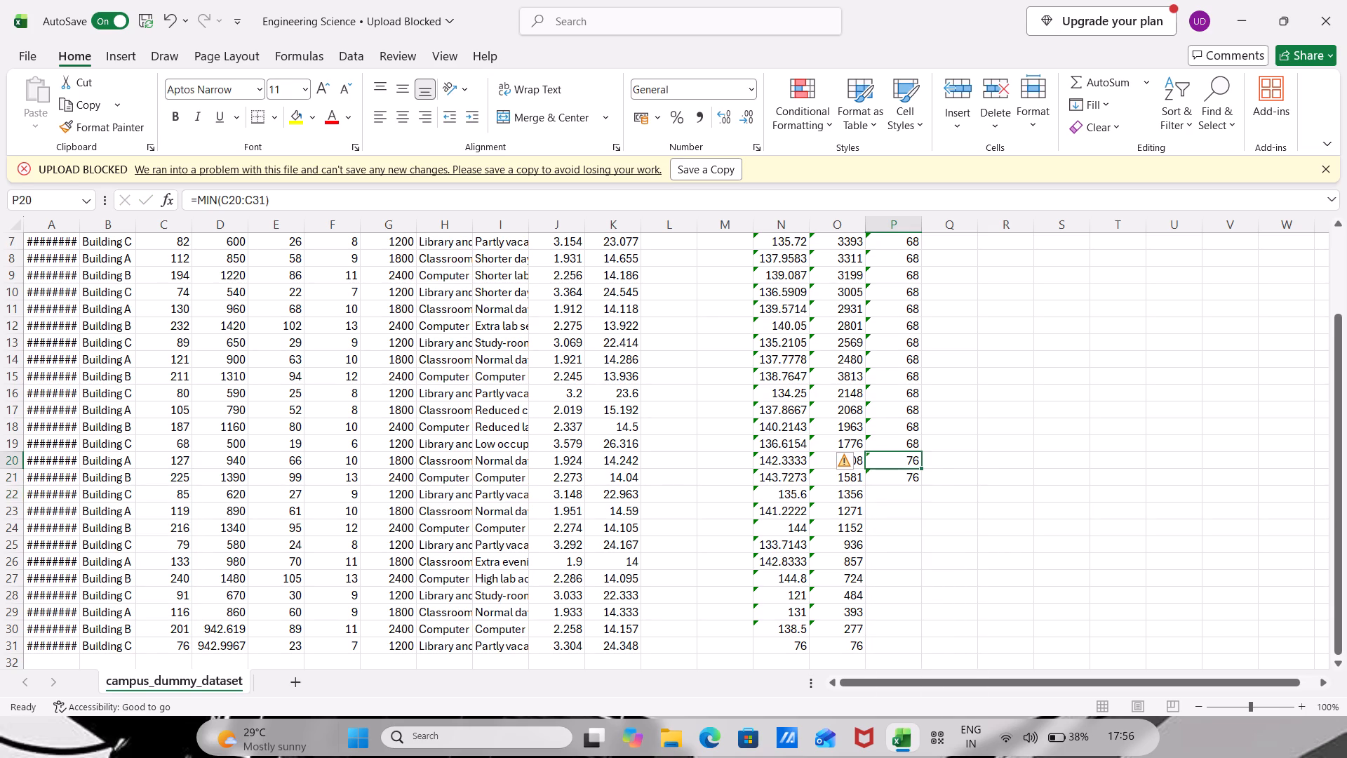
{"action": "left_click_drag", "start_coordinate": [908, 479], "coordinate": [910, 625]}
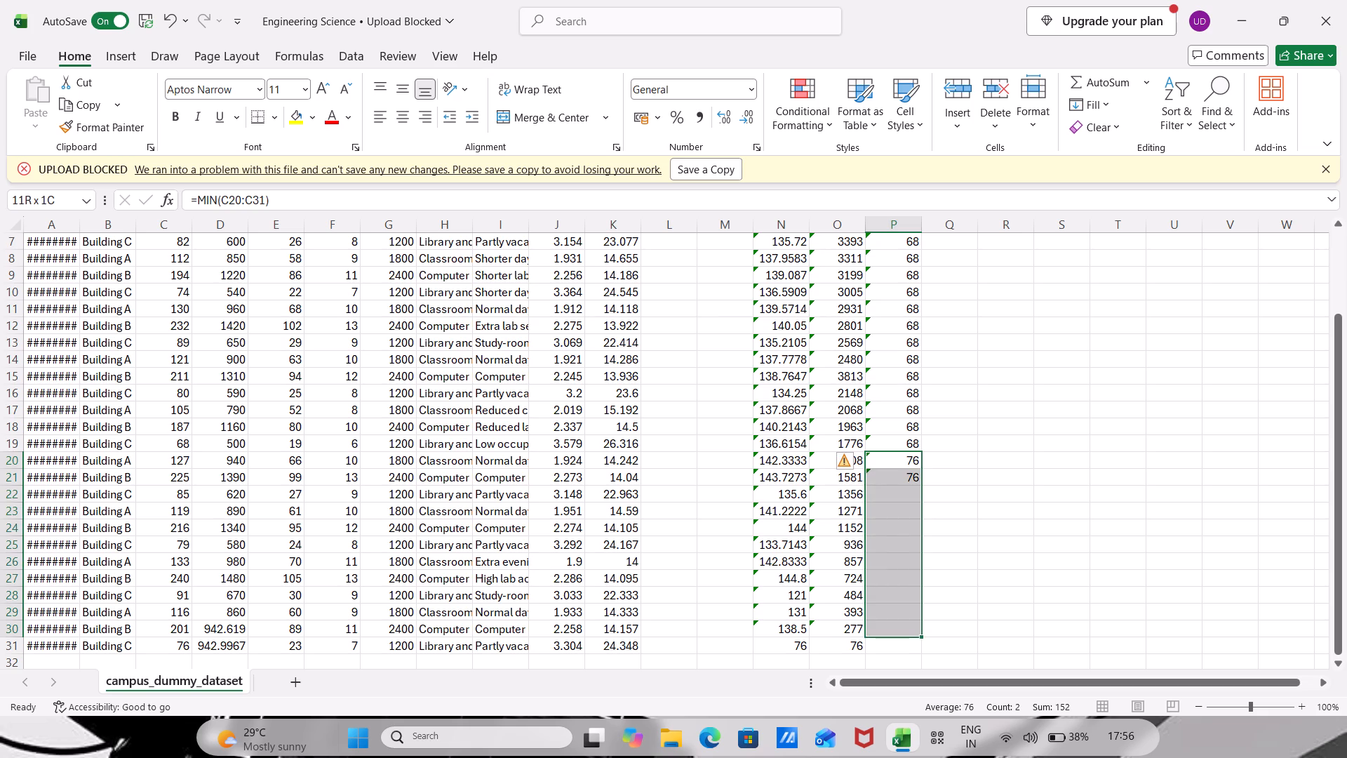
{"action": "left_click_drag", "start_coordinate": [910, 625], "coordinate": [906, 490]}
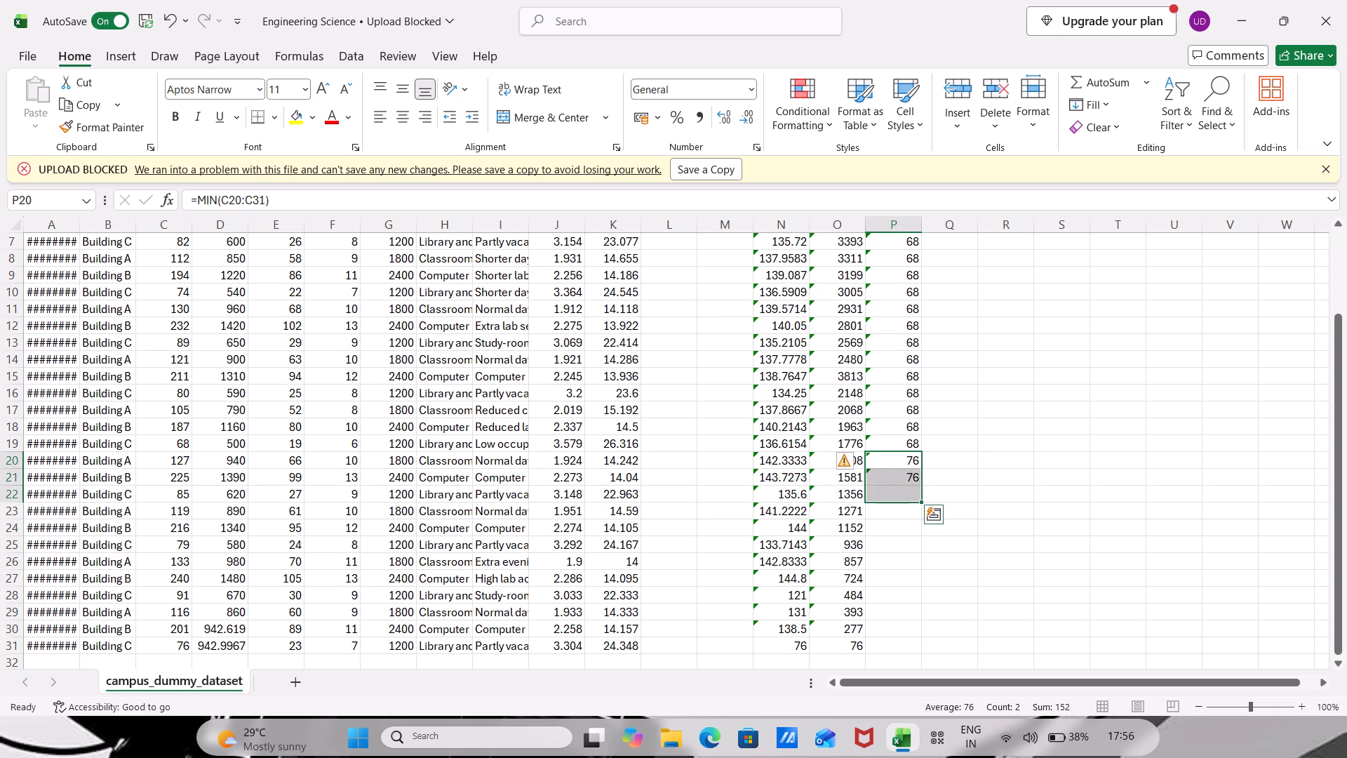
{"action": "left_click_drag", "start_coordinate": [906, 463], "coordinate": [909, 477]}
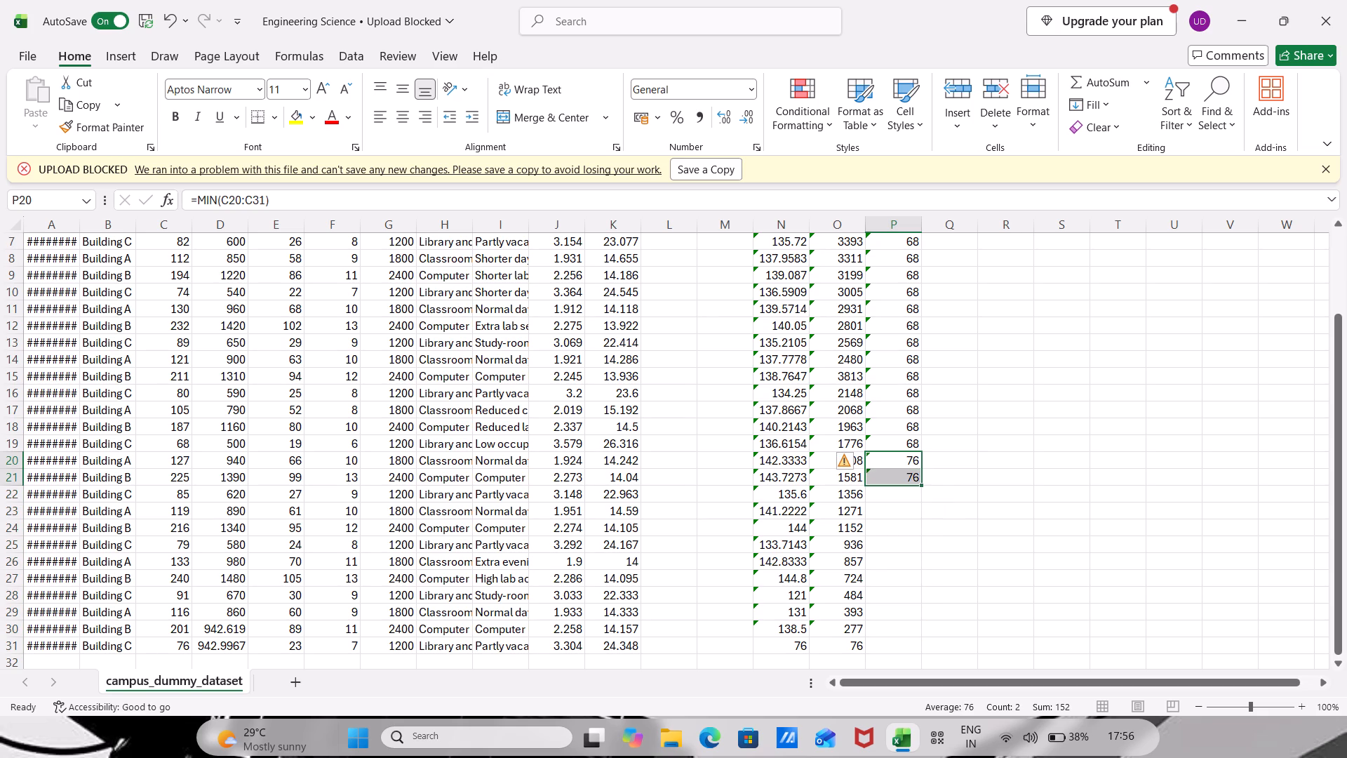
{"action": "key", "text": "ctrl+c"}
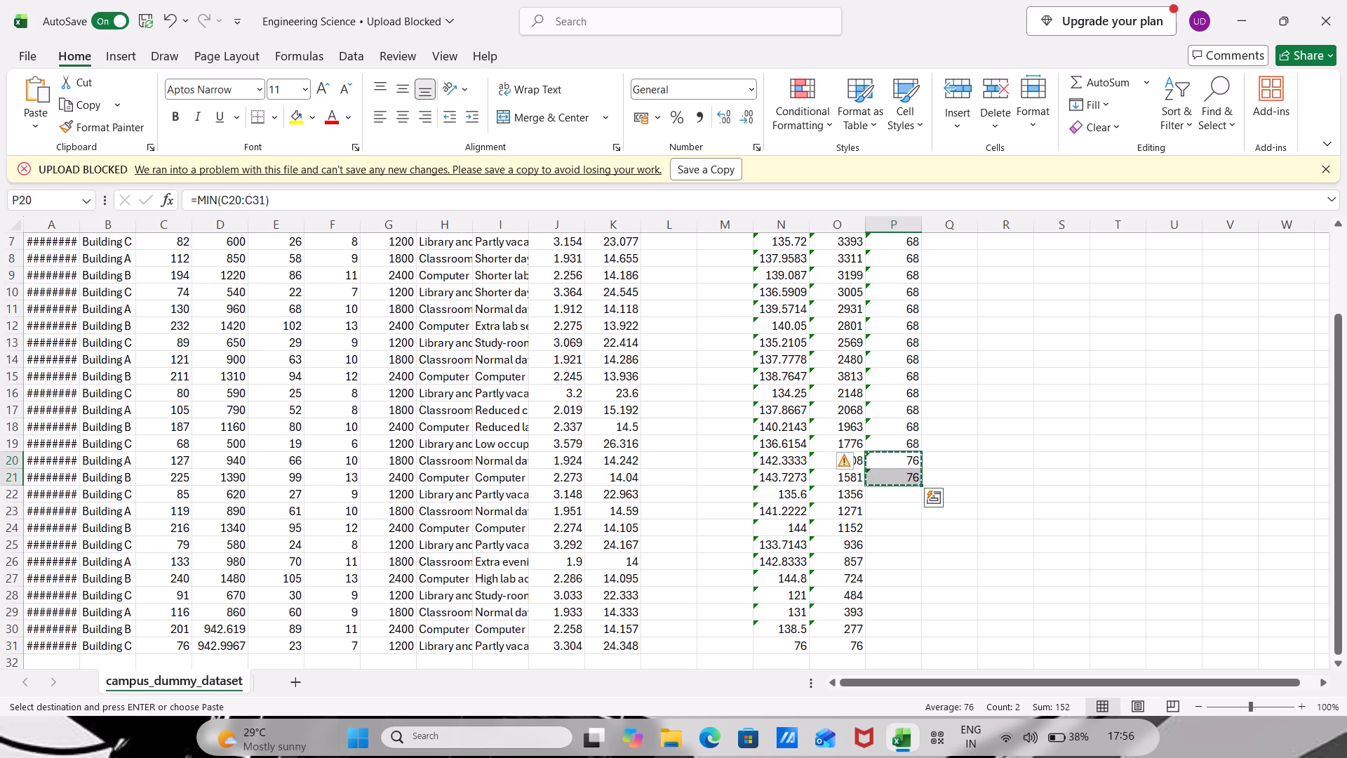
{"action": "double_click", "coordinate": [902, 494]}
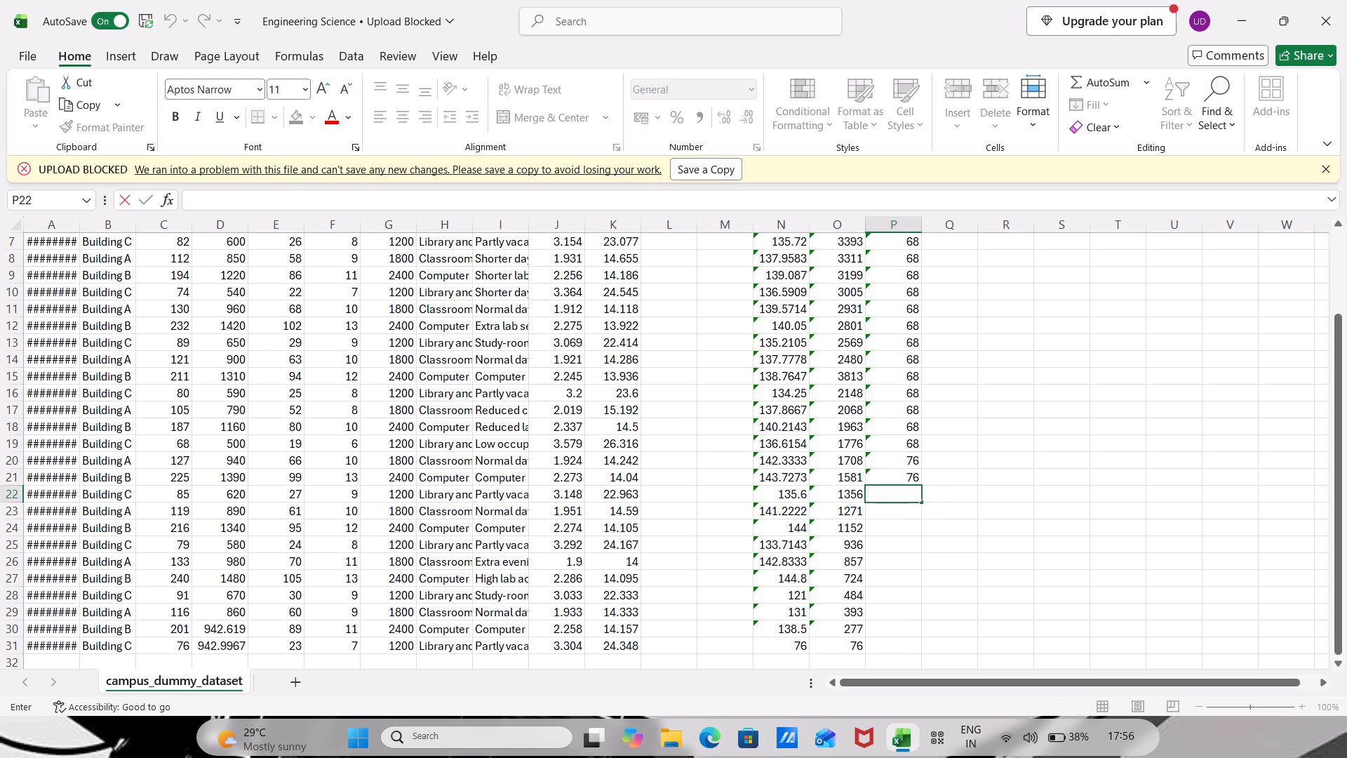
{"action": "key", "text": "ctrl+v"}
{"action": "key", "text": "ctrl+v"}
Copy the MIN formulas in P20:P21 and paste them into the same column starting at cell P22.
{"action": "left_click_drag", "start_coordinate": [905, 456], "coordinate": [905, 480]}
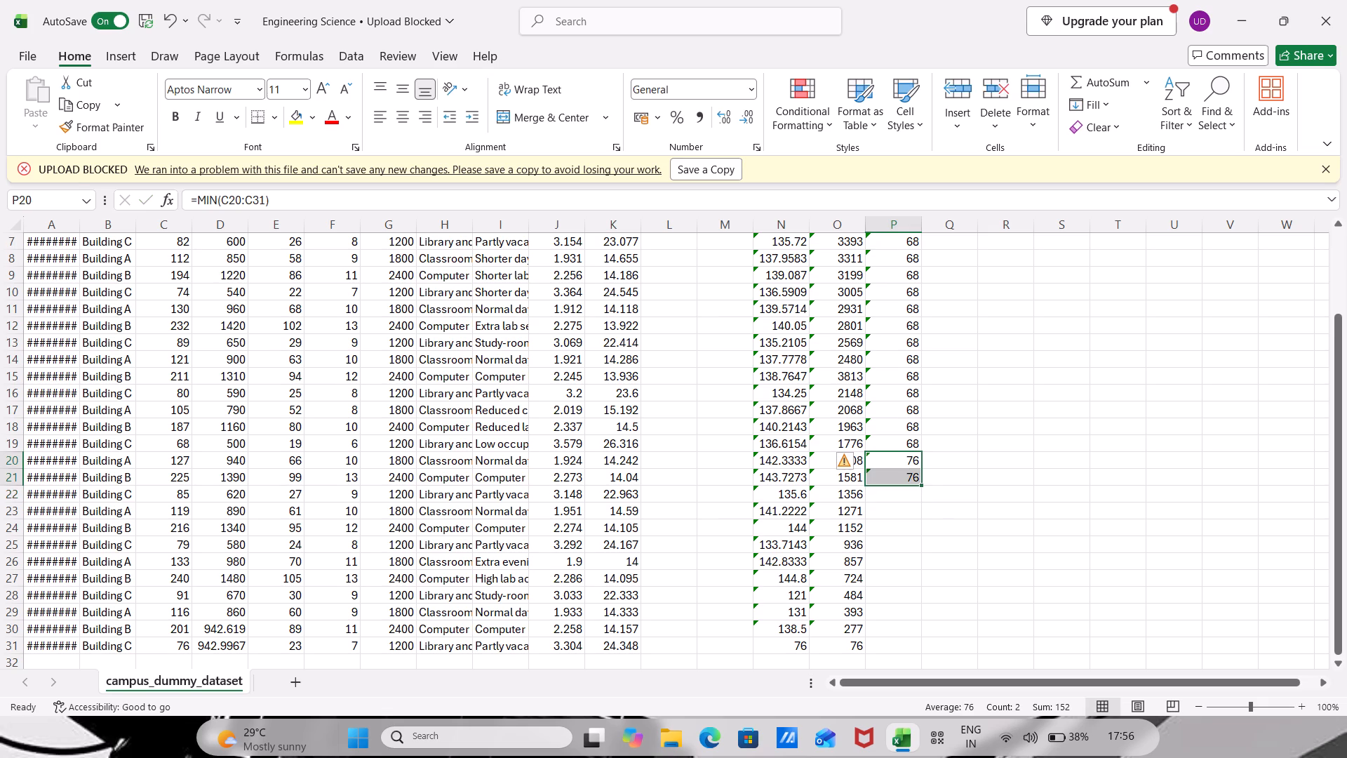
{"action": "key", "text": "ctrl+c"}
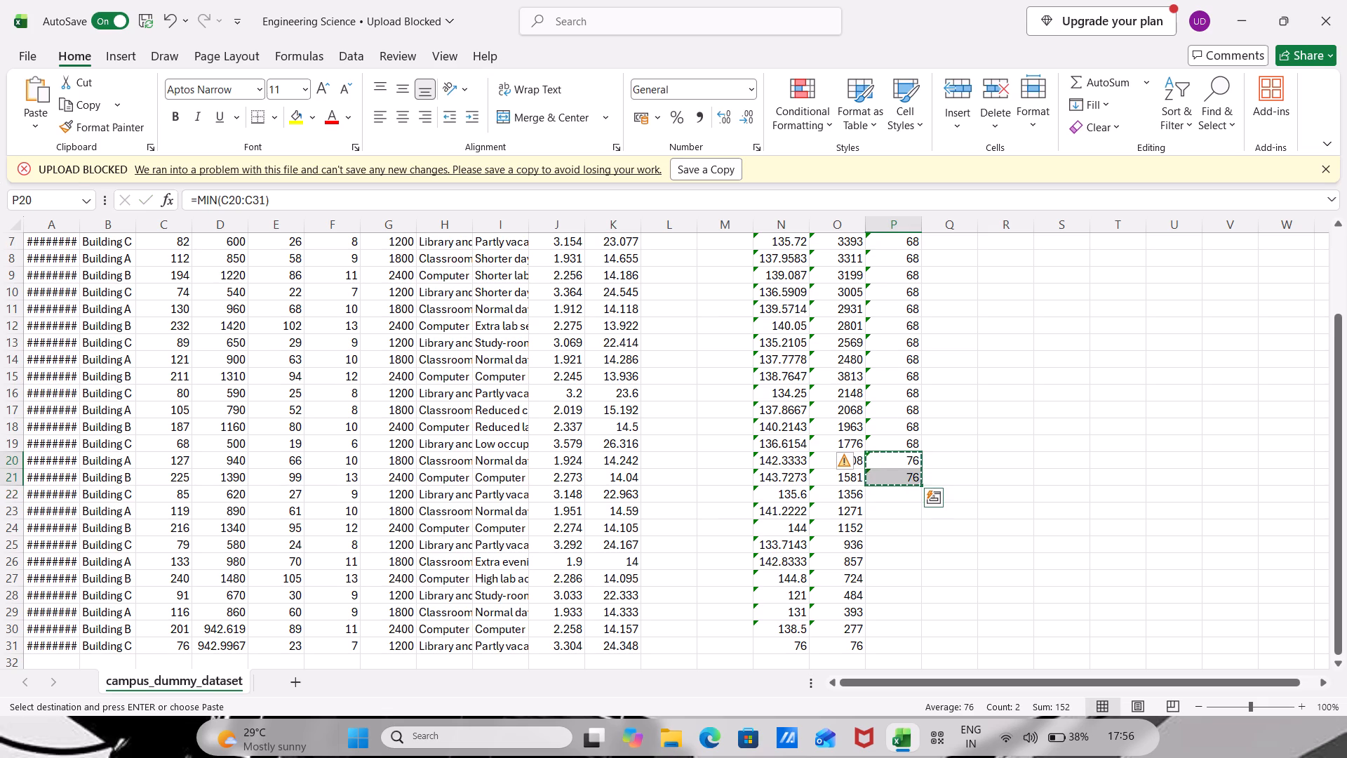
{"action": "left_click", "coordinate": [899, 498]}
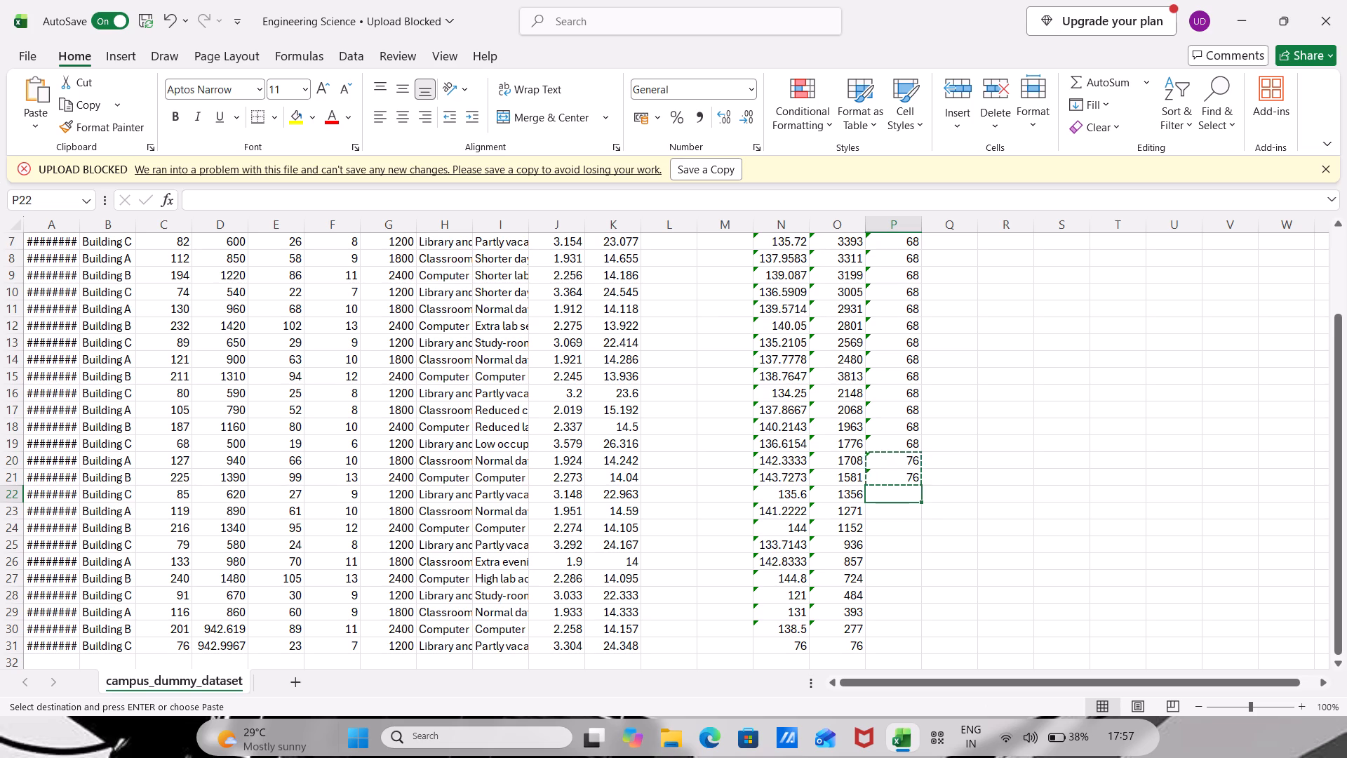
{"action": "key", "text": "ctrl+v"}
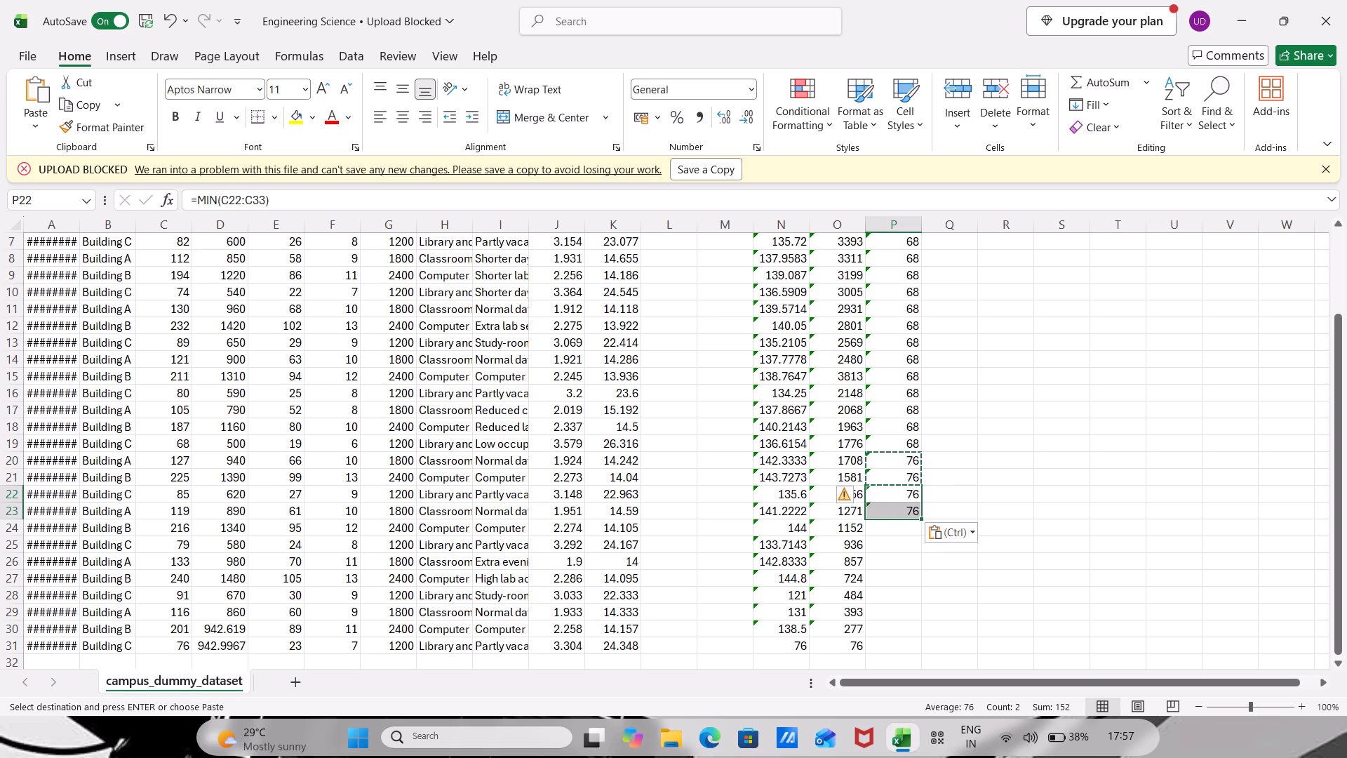
Copy the empty cell P24 and paste it over the MIN formulas in P20:P23.
{"action": "left_click", "coordinate": [897, 526]}
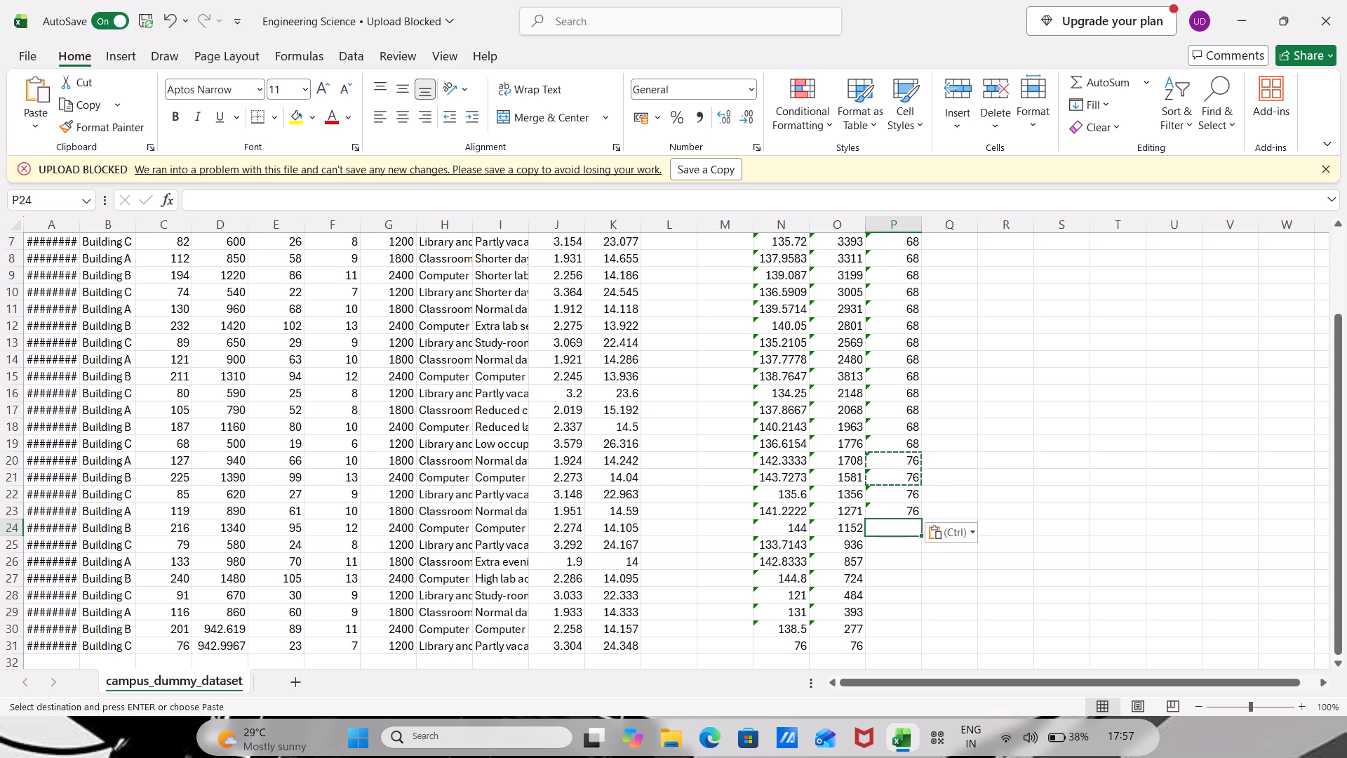
{"action": "key", "text": "ctrl+c"}
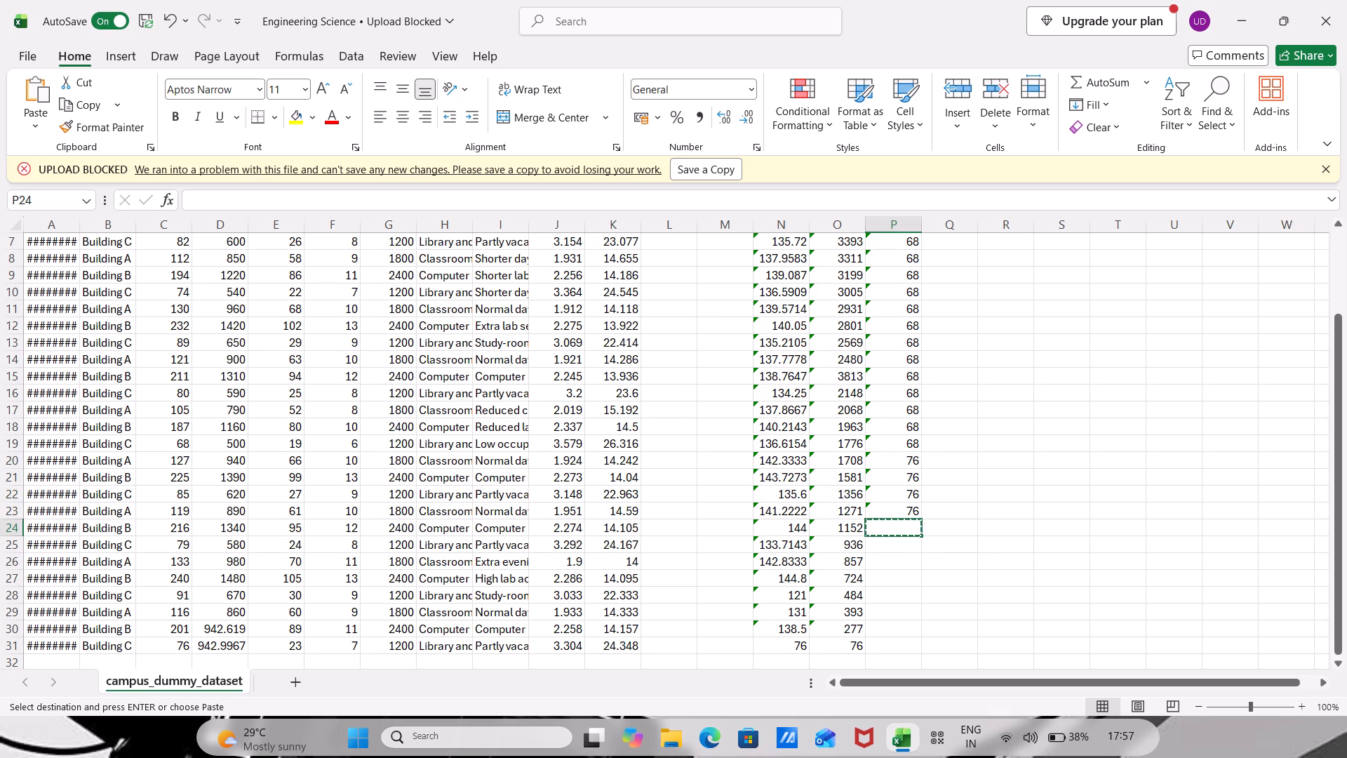
{"action": "key", "text": "ctrl+v"}
{"action": "left_click", "coordinate": [992, 487]}
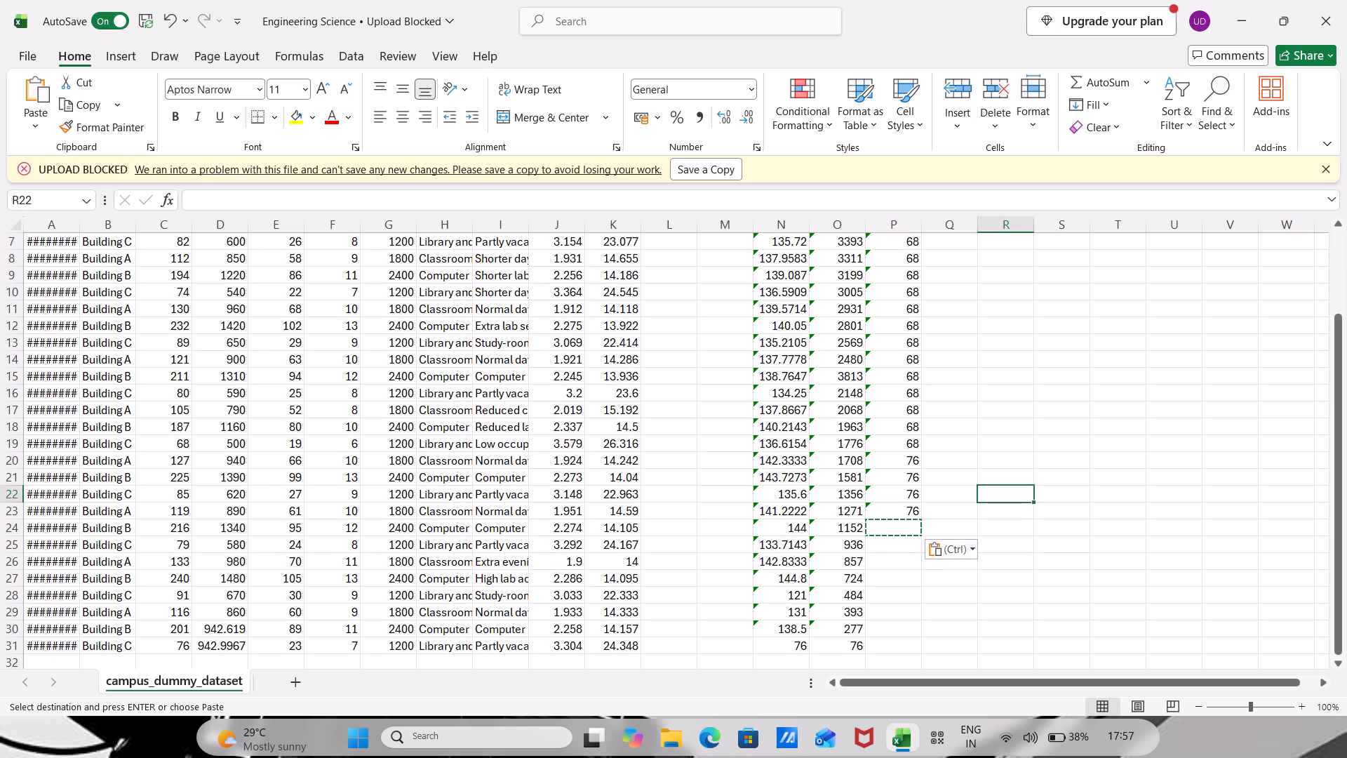
{"action": "left_click", "coordinate": [909, 528]}
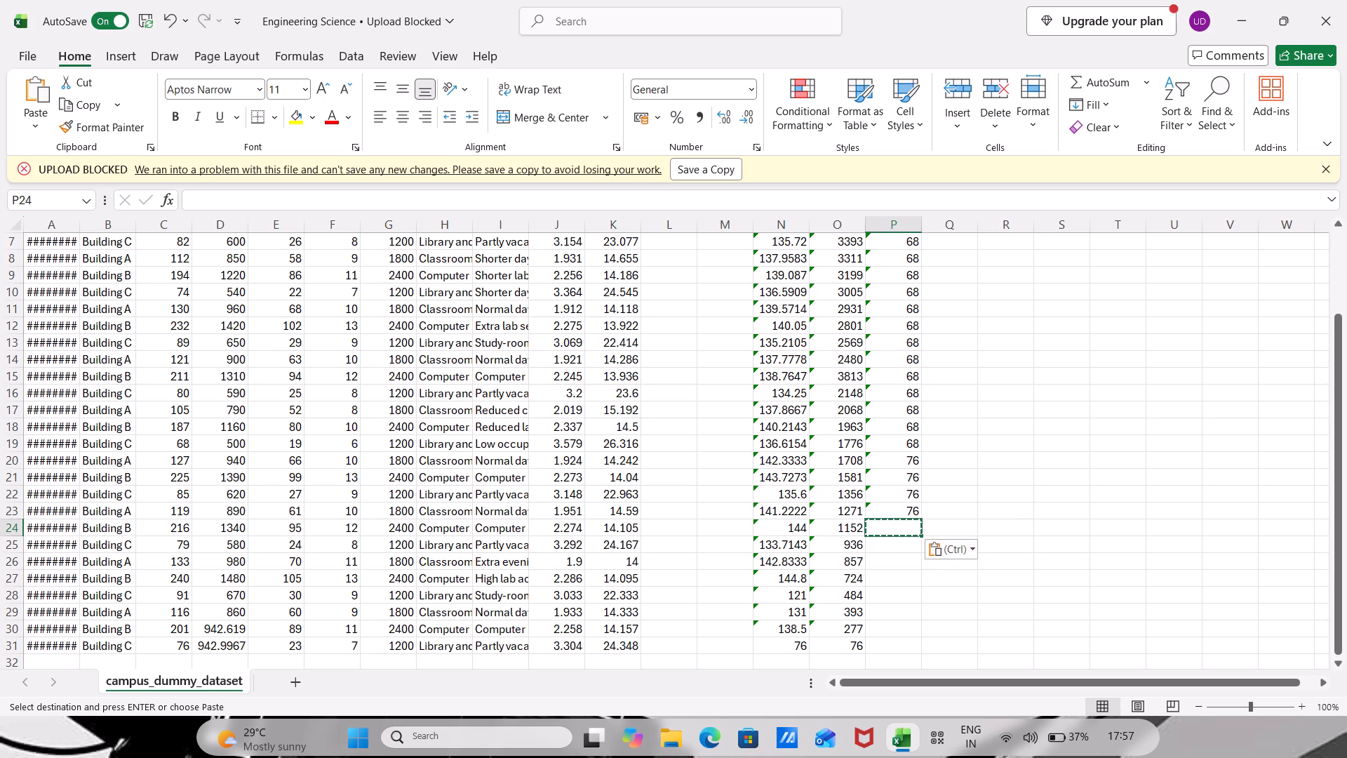
{"action": "left_click_drag", "start_coordinate": [906, 463], "coordinate": [911, 521]}
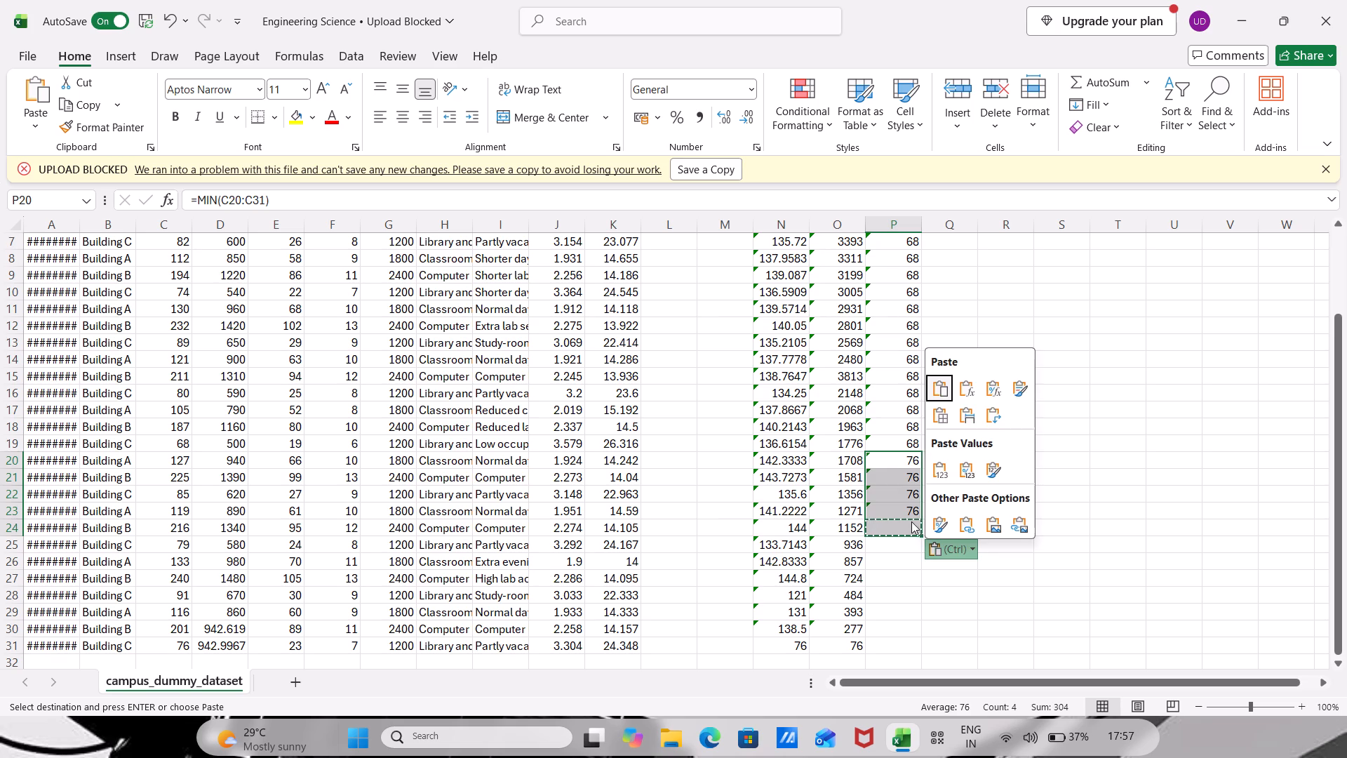
{"action": "left_click_drag", "start_coordinate": [894, 531], "coordinate": [894, 517]}
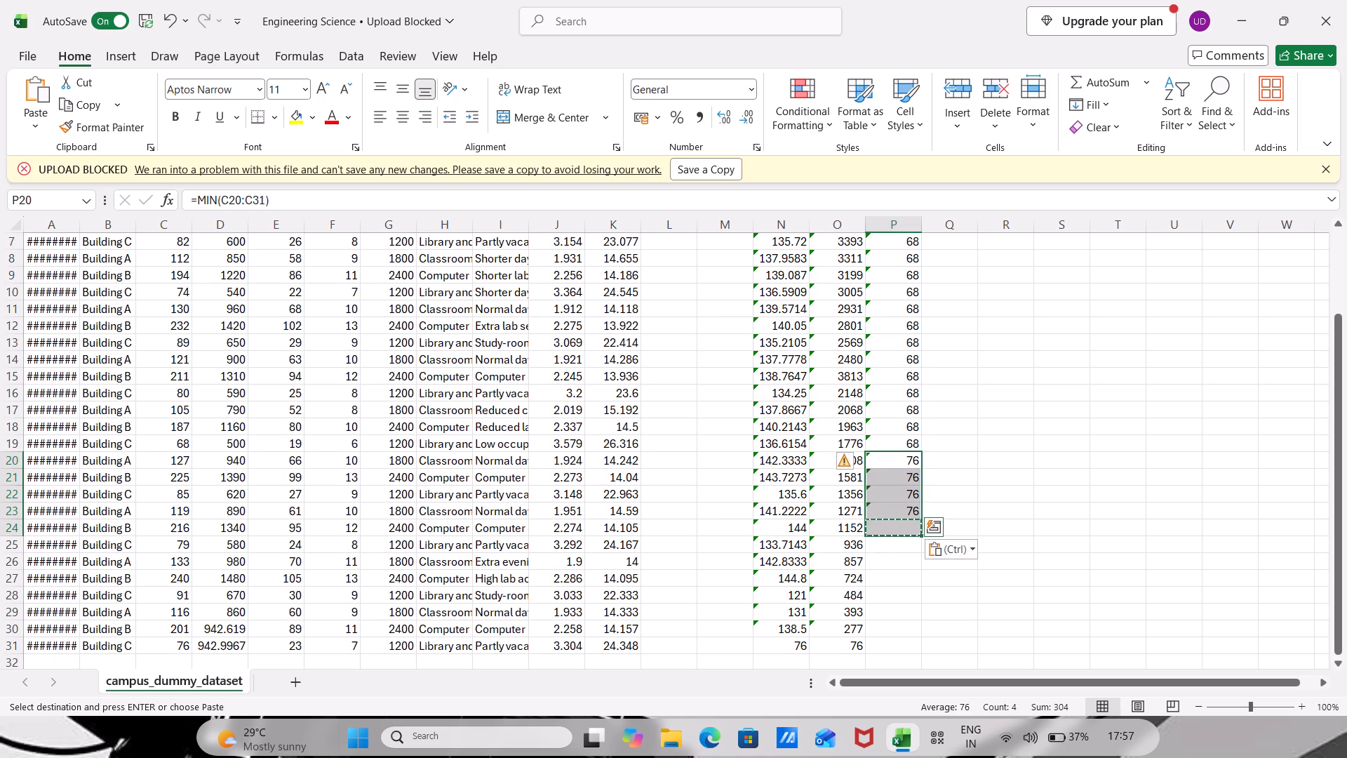
{"action": "left_click", "coordinate": [978, 470]}
{"action": "left_click_drag", "start_coordinate": [903, 455], "coordinate": [902, 507]}
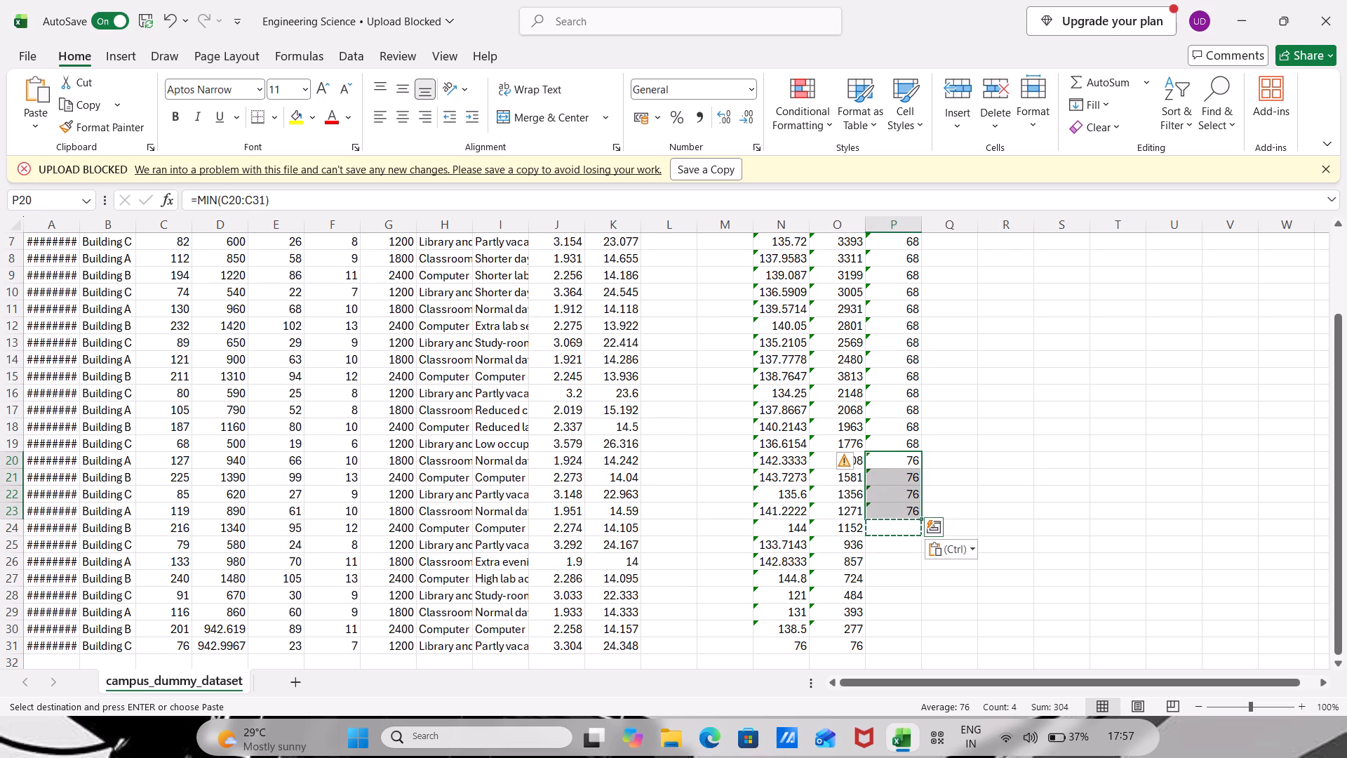
{"action": "key", "text": "ctrl+v"}
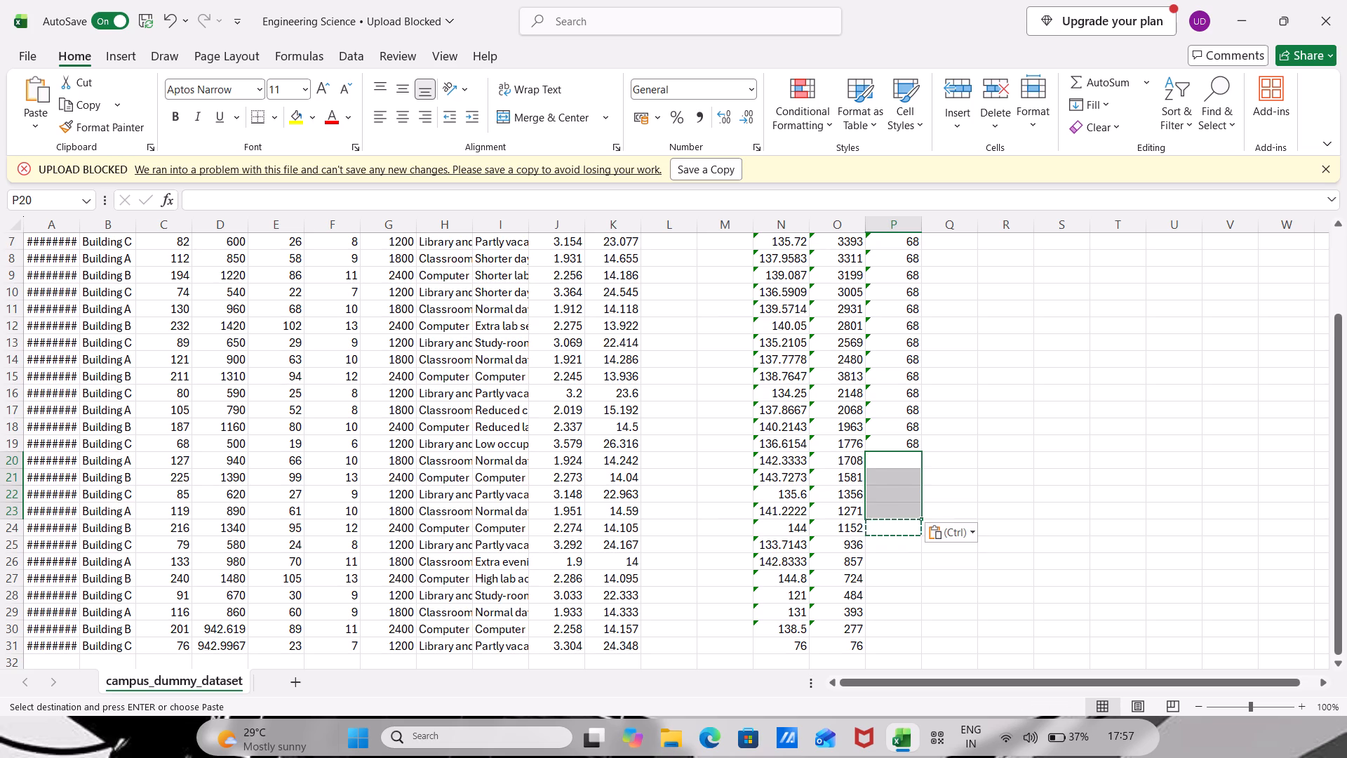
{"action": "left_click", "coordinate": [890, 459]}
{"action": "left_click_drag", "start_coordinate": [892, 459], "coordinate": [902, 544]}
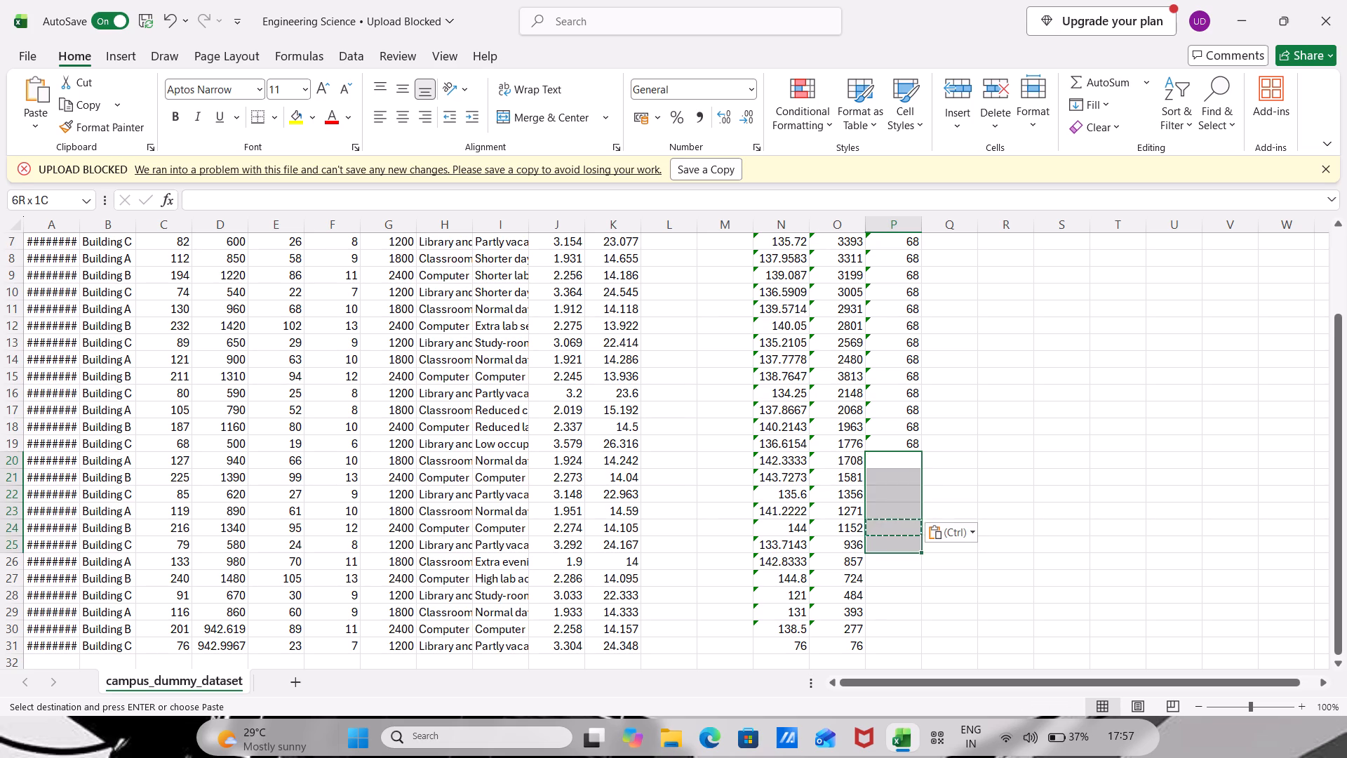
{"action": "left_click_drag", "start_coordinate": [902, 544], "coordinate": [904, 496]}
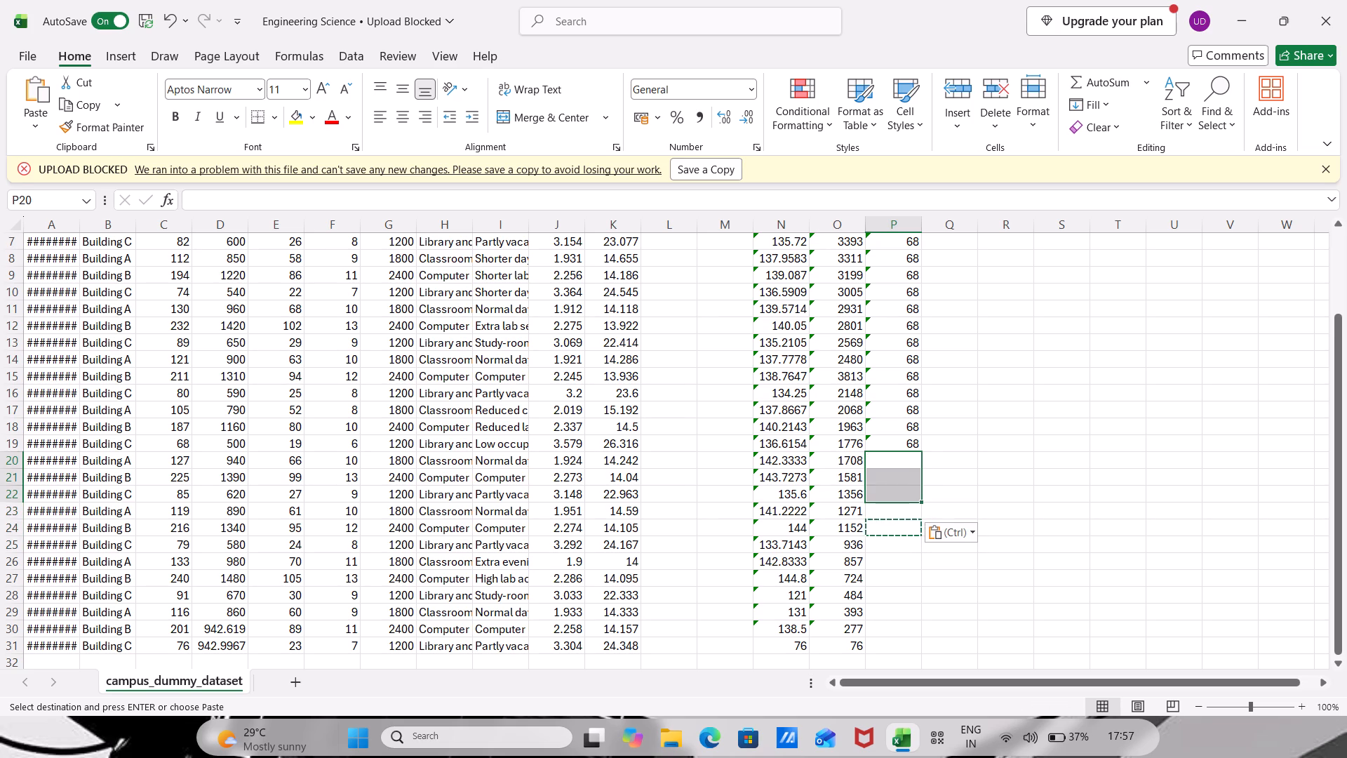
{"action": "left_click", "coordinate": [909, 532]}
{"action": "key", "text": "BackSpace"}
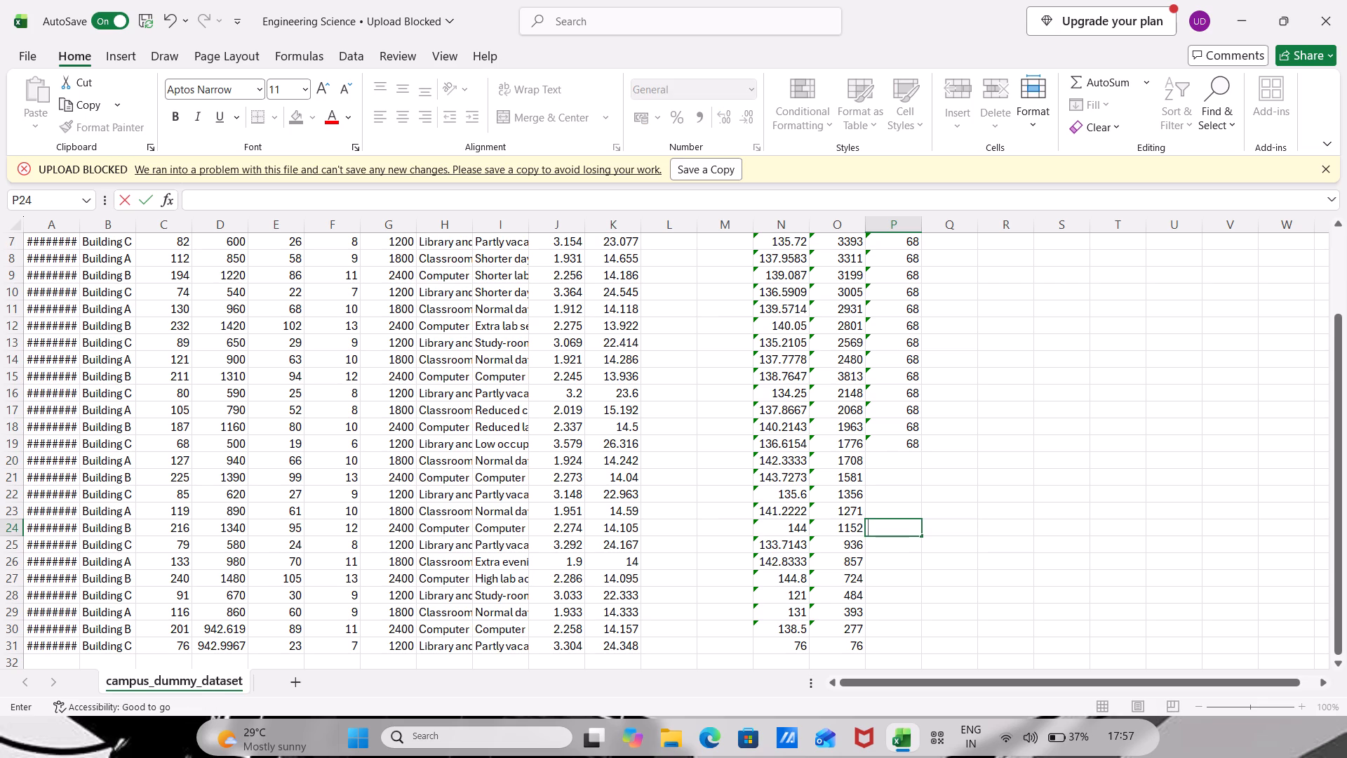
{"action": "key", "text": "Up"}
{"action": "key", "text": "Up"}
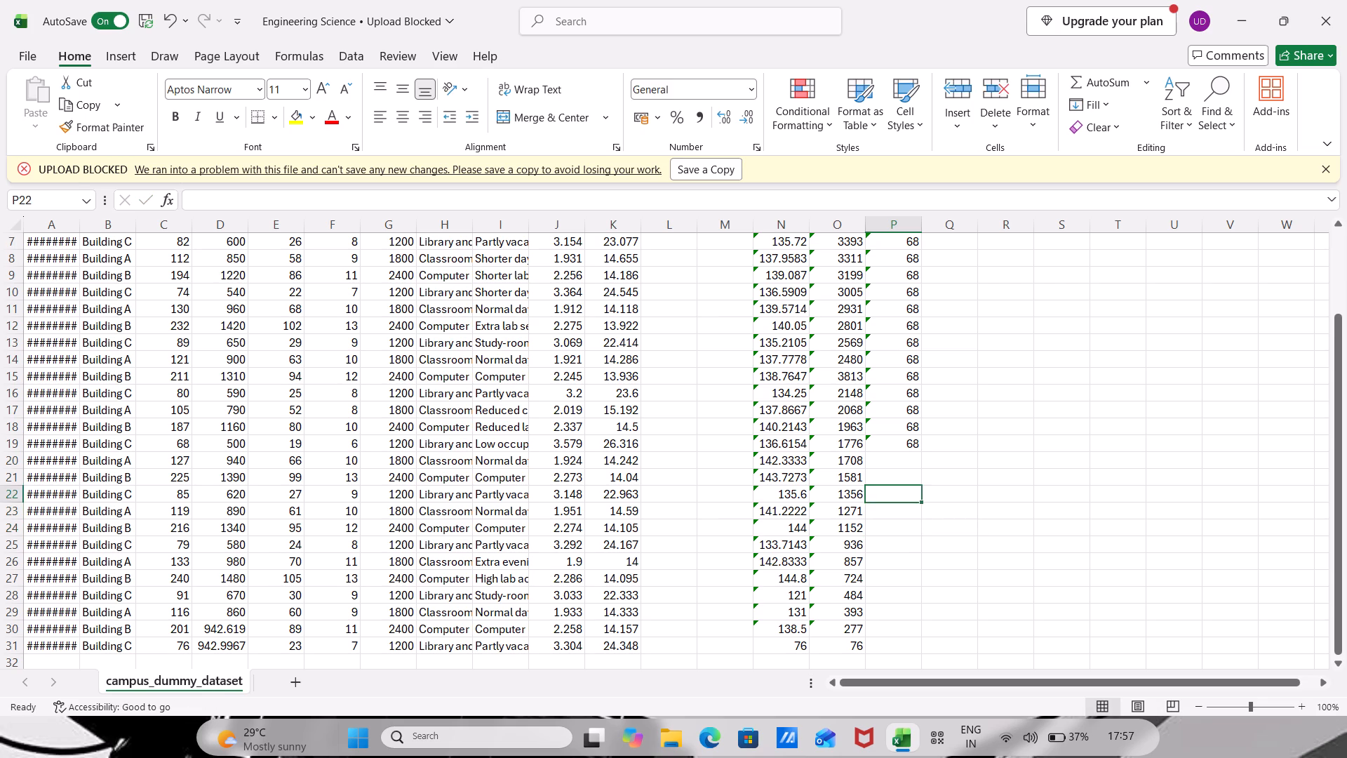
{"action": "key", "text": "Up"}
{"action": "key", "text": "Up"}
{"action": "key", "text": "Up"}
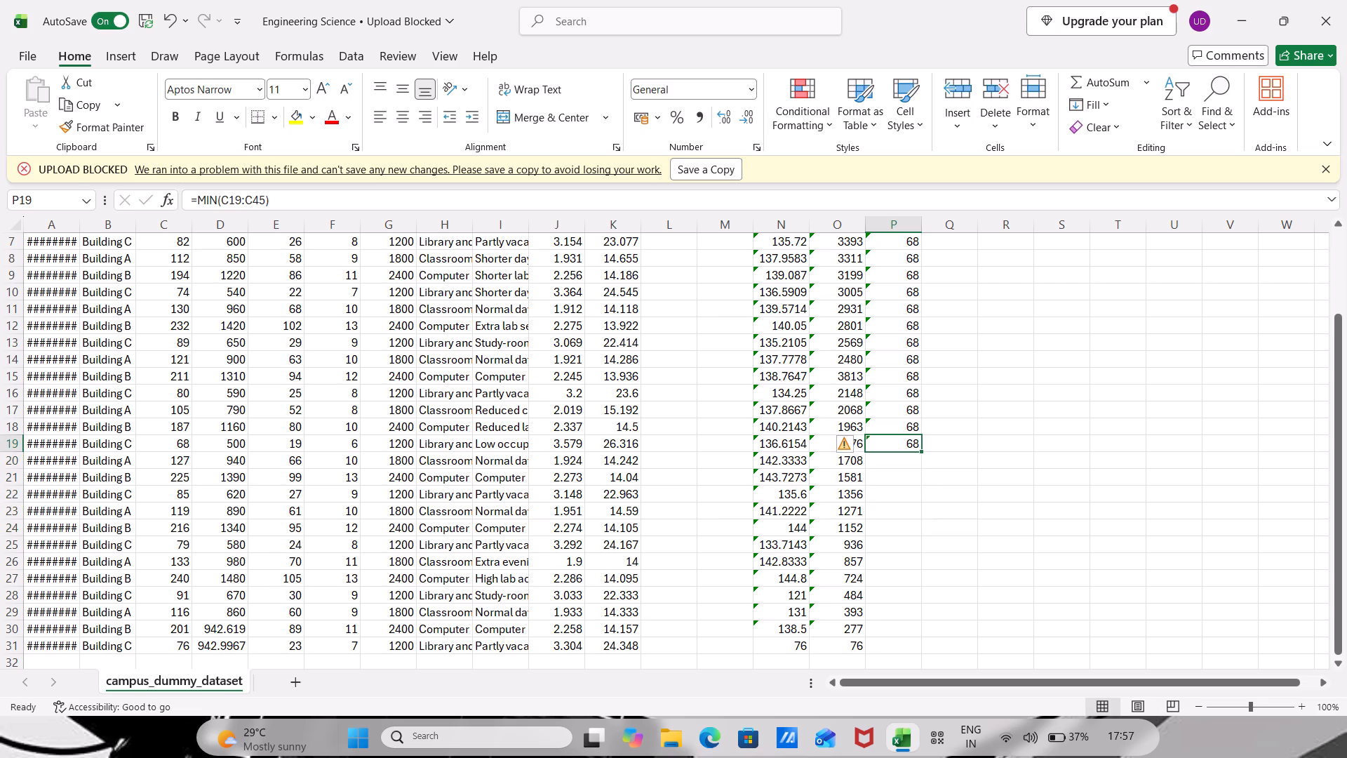
Copy the MIN formulas in P2:P19 and paste them into the same column starting at cell P20.
{"action": "scroll", "coordinate": [909, 256], "scroll_direction": "up", "scroll_amount": 2}
{"action": "left_click_drag", "start_coordinate": [909, 256], "coordinate": [916, 561]}
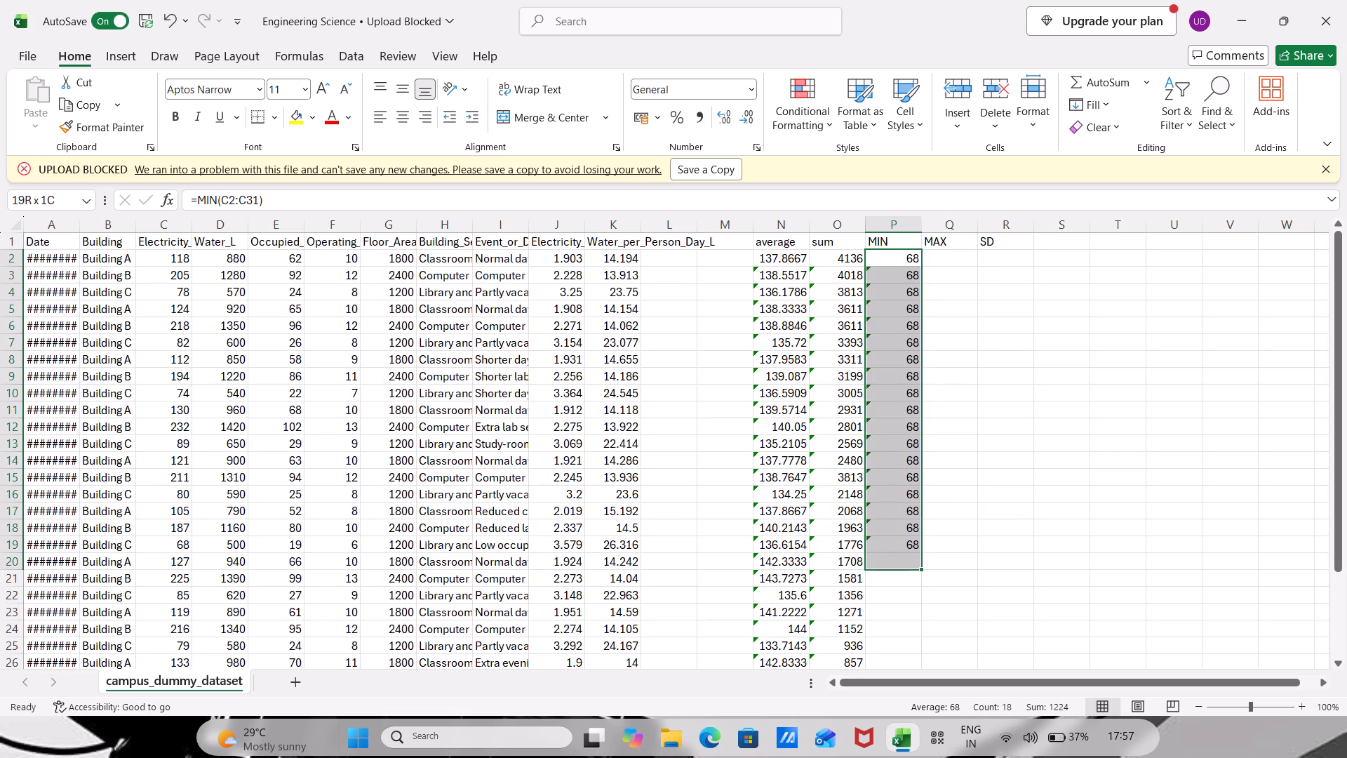
{"action": "left_click_drag", "start_coordinate": [916, 561], "coordinate": [915, 552]}
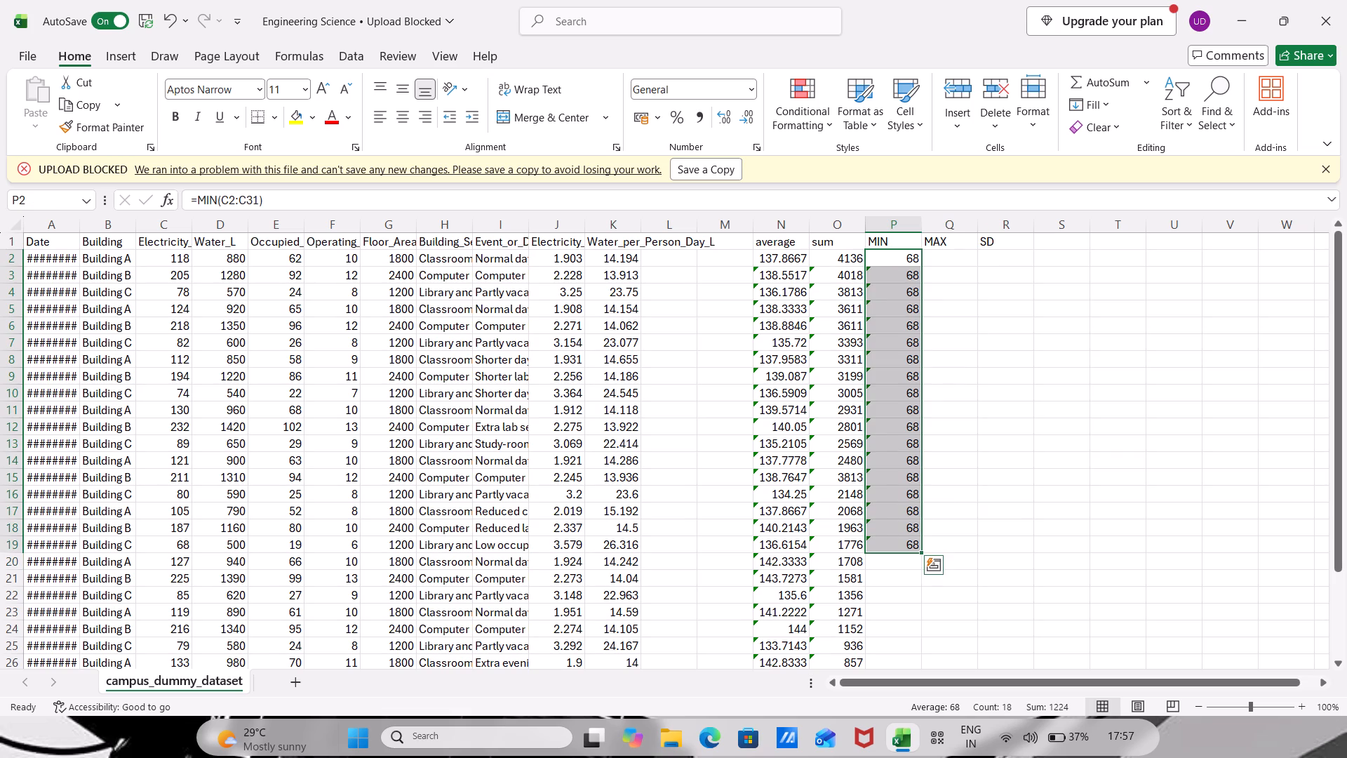
{"action": "key", "text": "ctrl+c"}
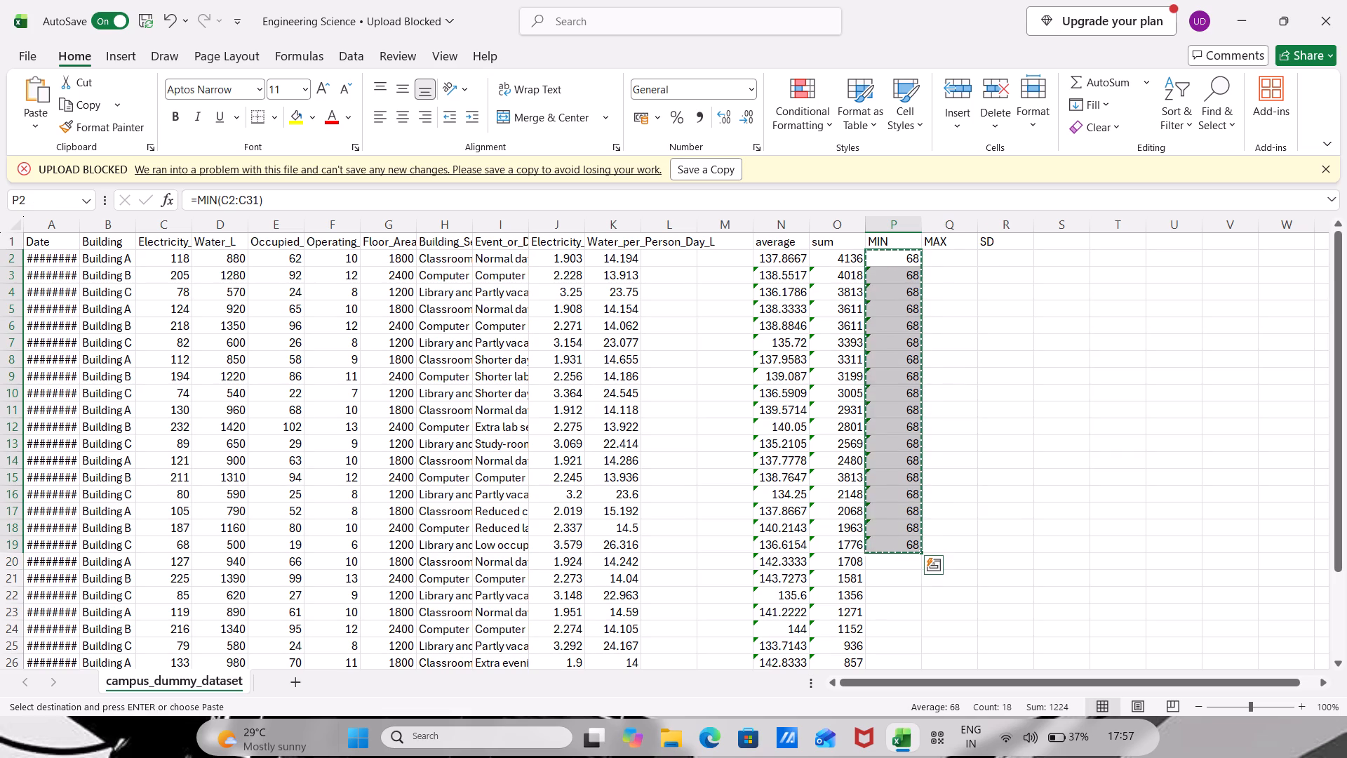
{"action": "left_click", "coordinate": [891, 562]}
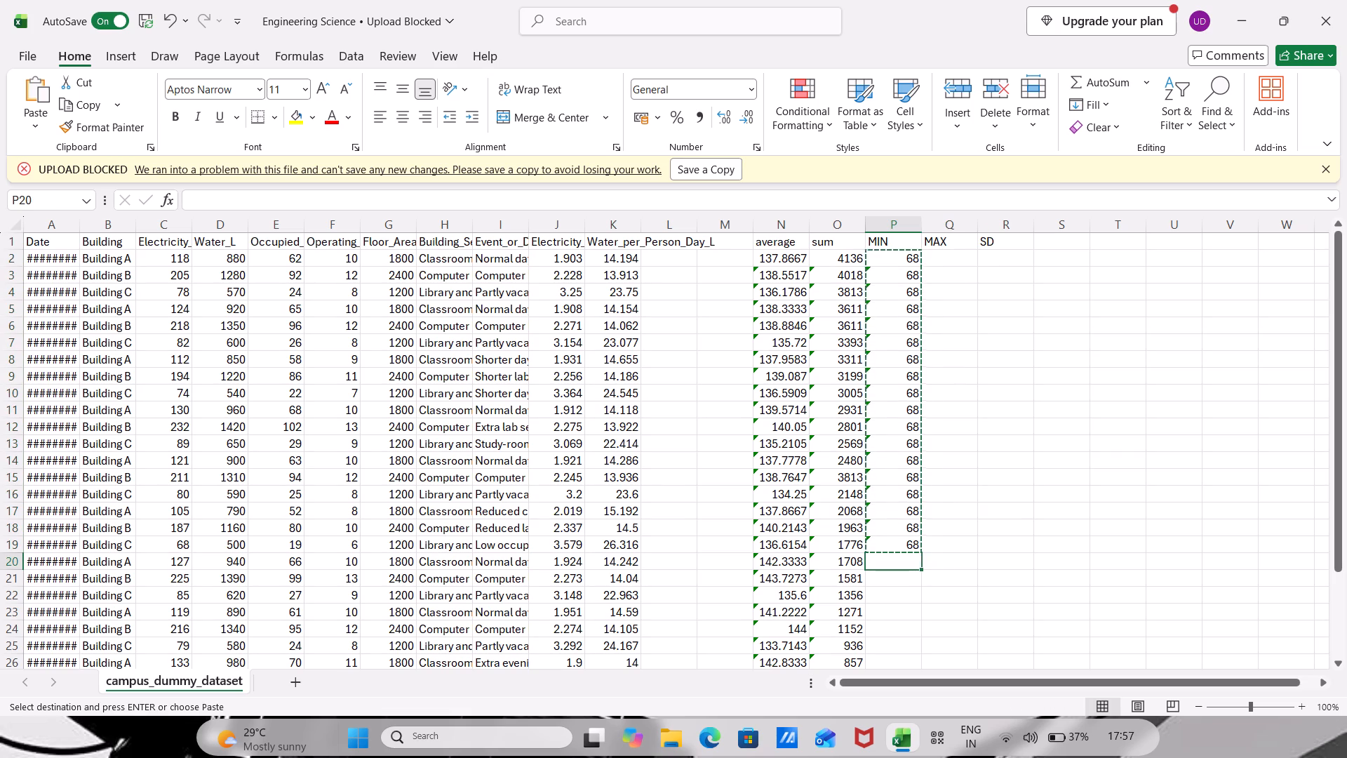
{"action": "key", "text": "ctrl+v"}
Clear the surplus MIN formula in P32, below the last data row, and move the selected block down to P34:P39.
{"action": "scroll", "coordinate": [891, 562], "scroll_direction": "down", "scroll_amount": 3}
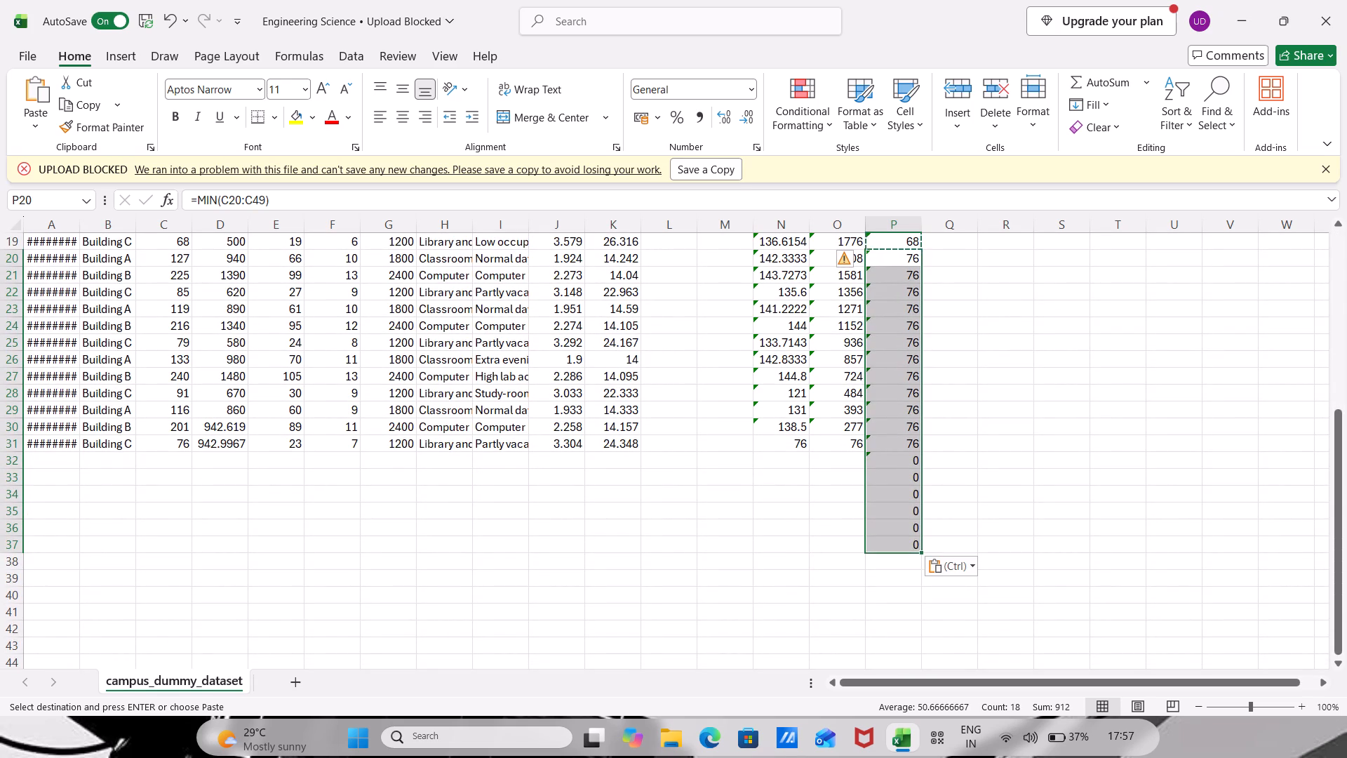
{"action": "scroll", "coordinate": [905, 458], "scroll_direction": "right", "scroll_amount": 1}
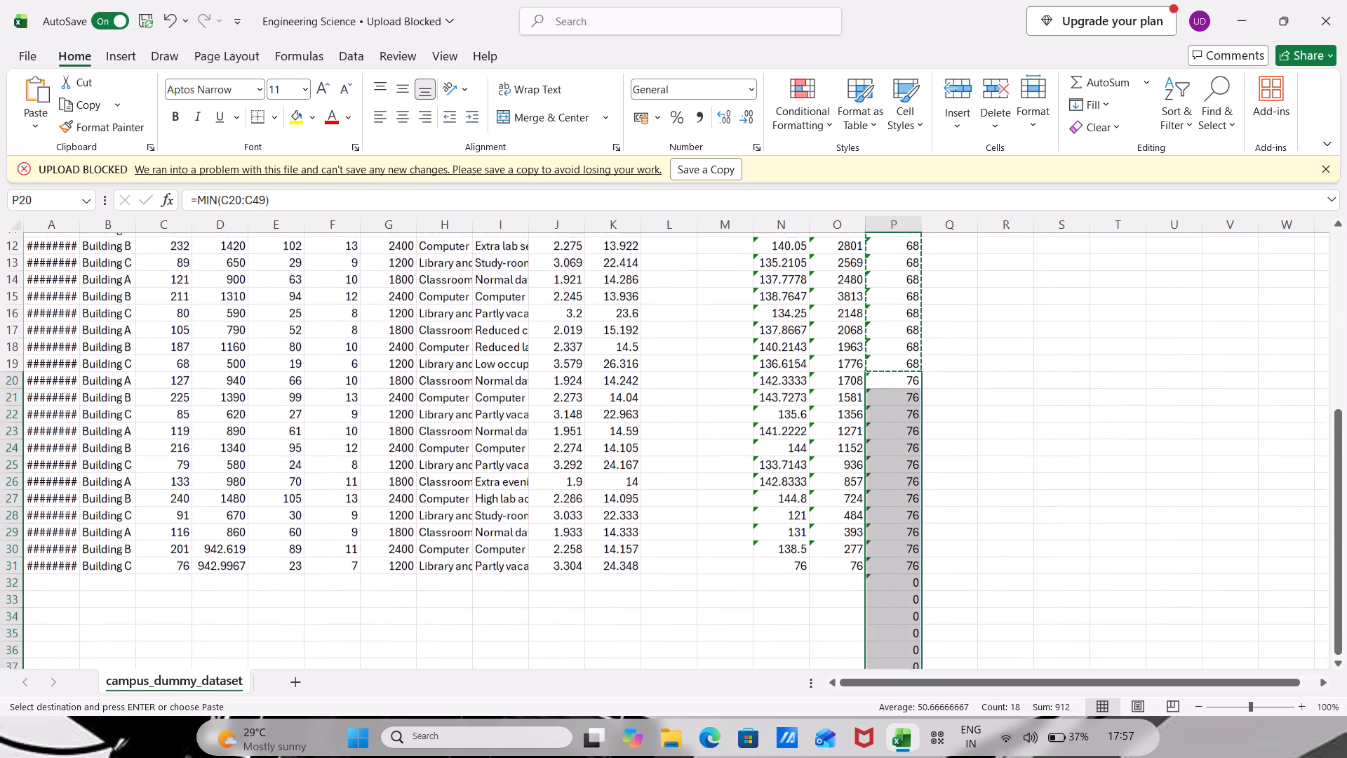
{"action": "scroll", "coordinate": [905, 458], "scroll_direction": "right", "scroll_amount": 1}
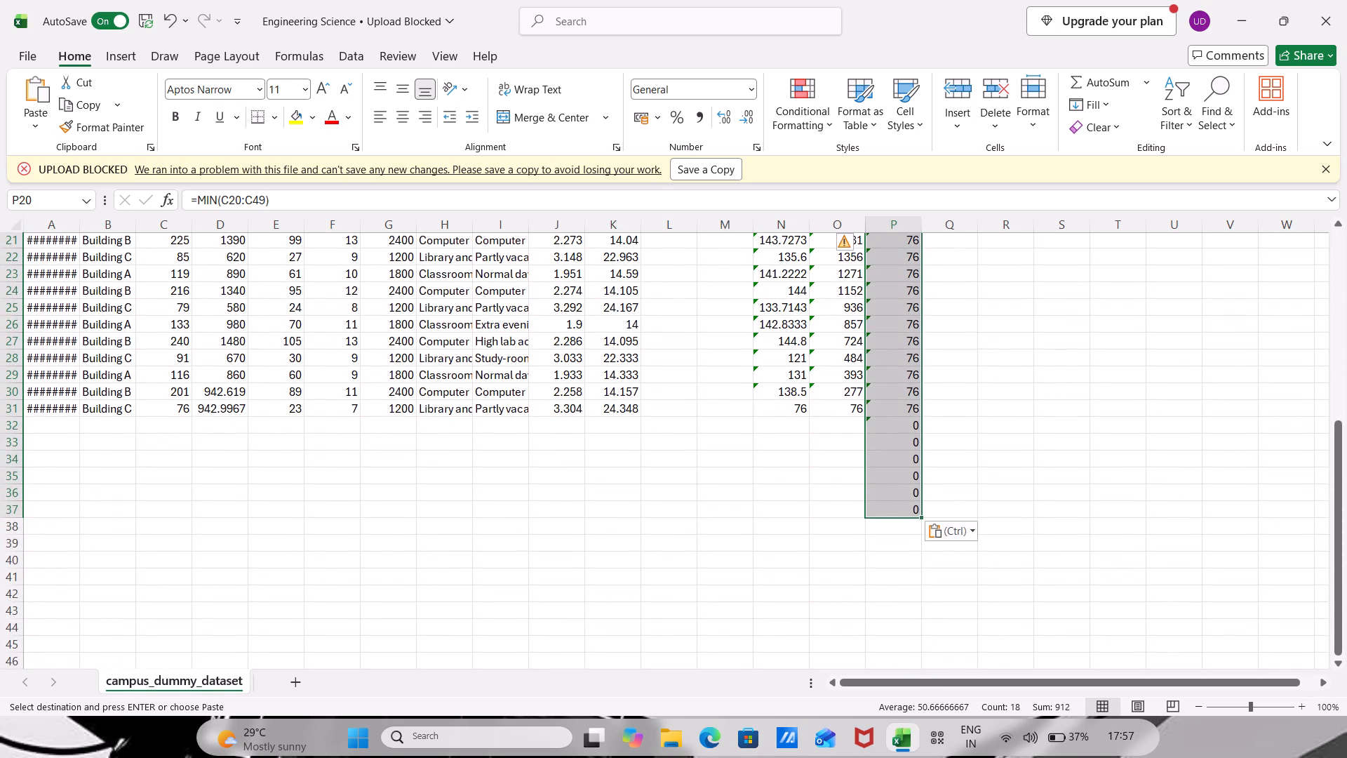
{"action": "left_click_drag", "start_coordinate": [909, 427], "coordinate": [911, 454]}
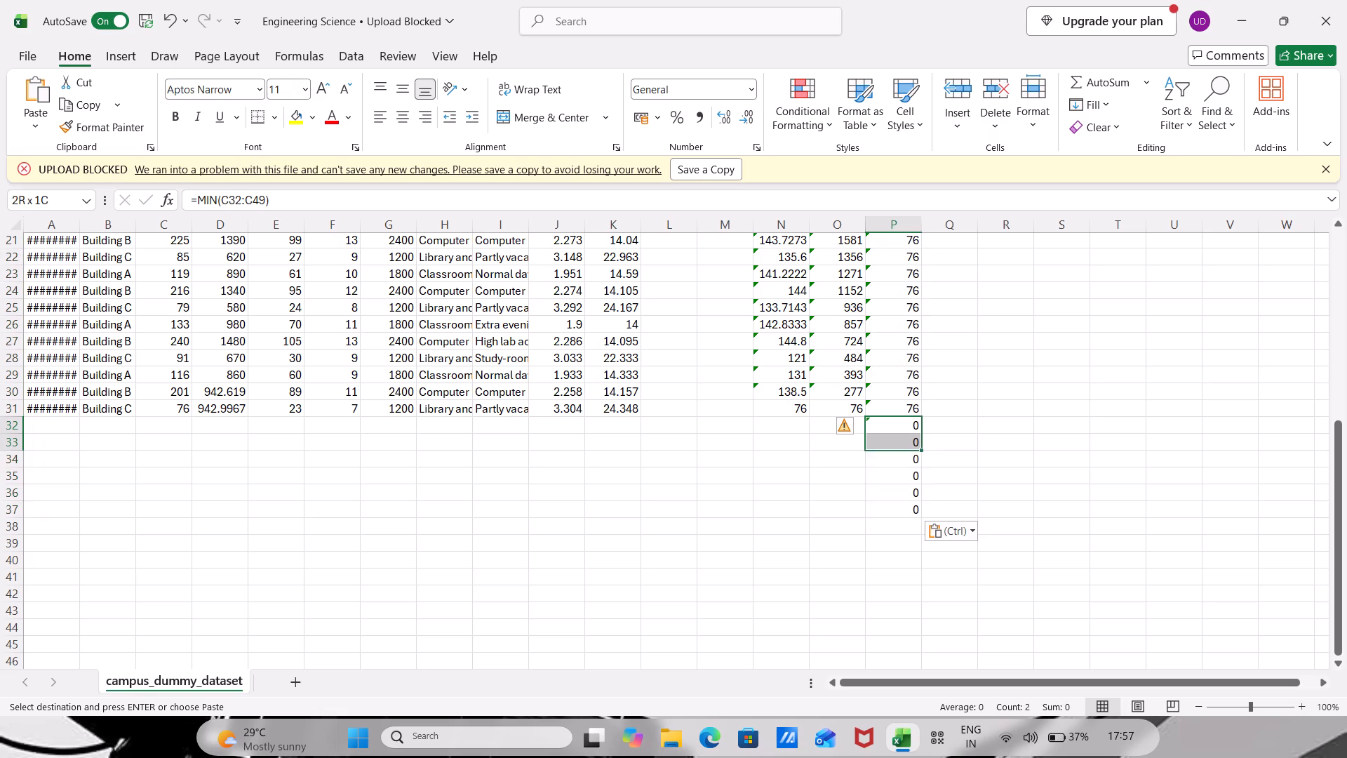
{"action": "left_click_drag", "start_coordinate": [911, 454], "coordinate": [913, 527]}
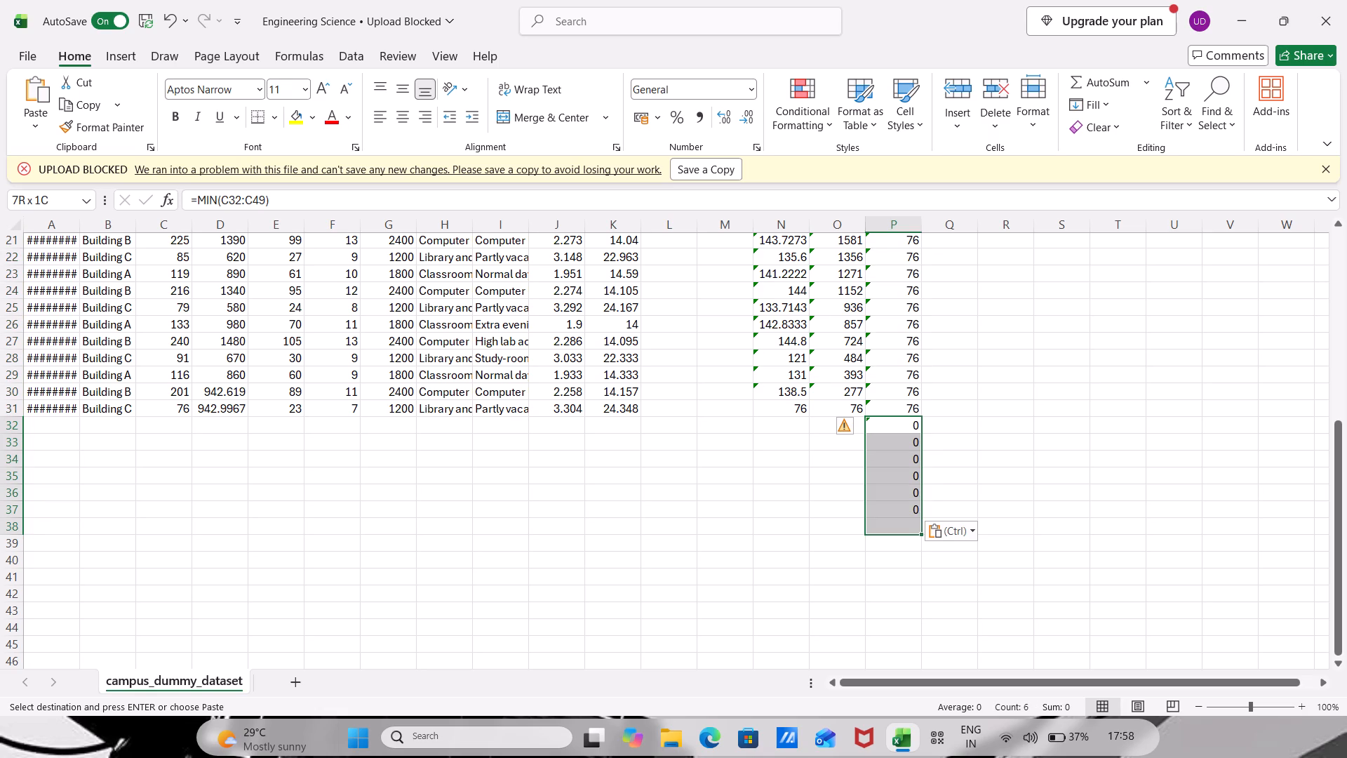
{"action": "left_click_drag", "start_coordinate": [916, 538], "coordinate": [916, 470]}
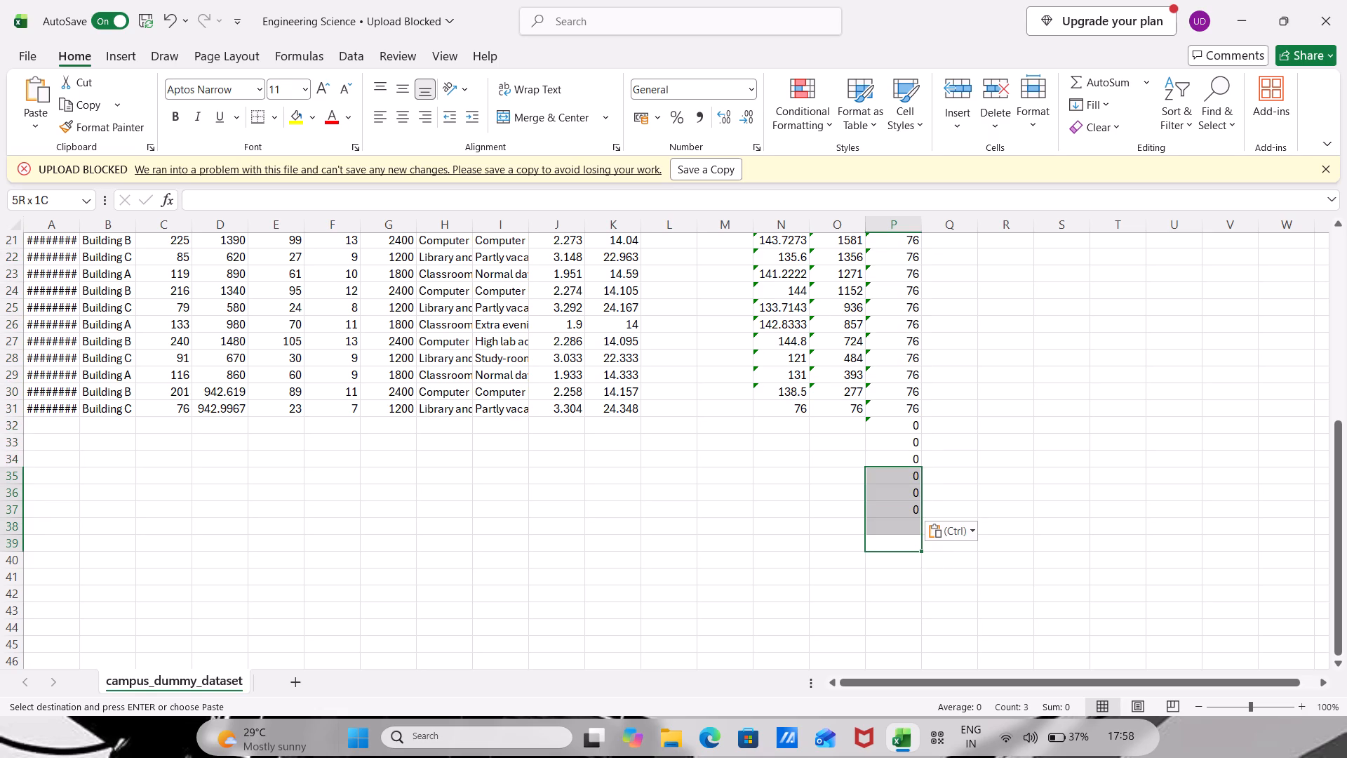
{"action": "left_click_drag", "start_coordinate": [915, 426], "coordinate": [921, 514]}
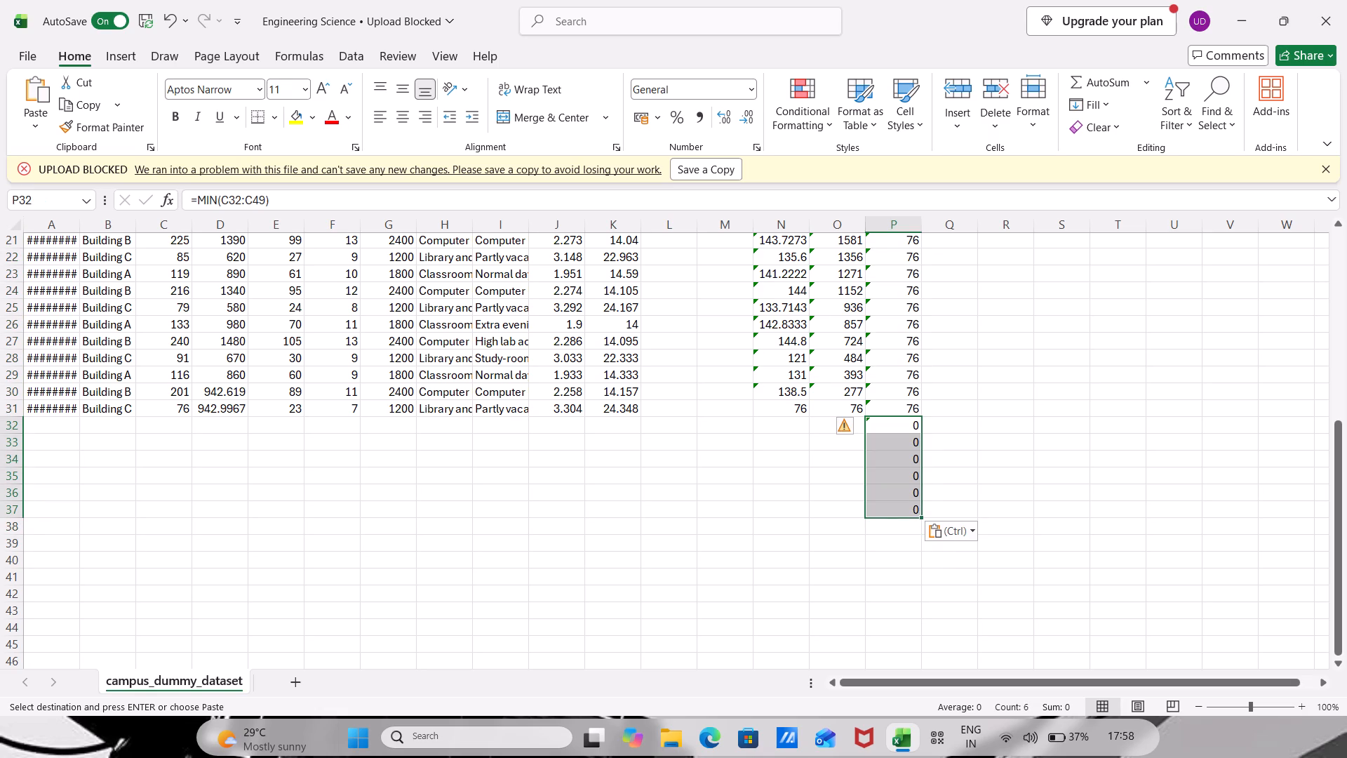
{"action": "key", "text": "BackSpace"}
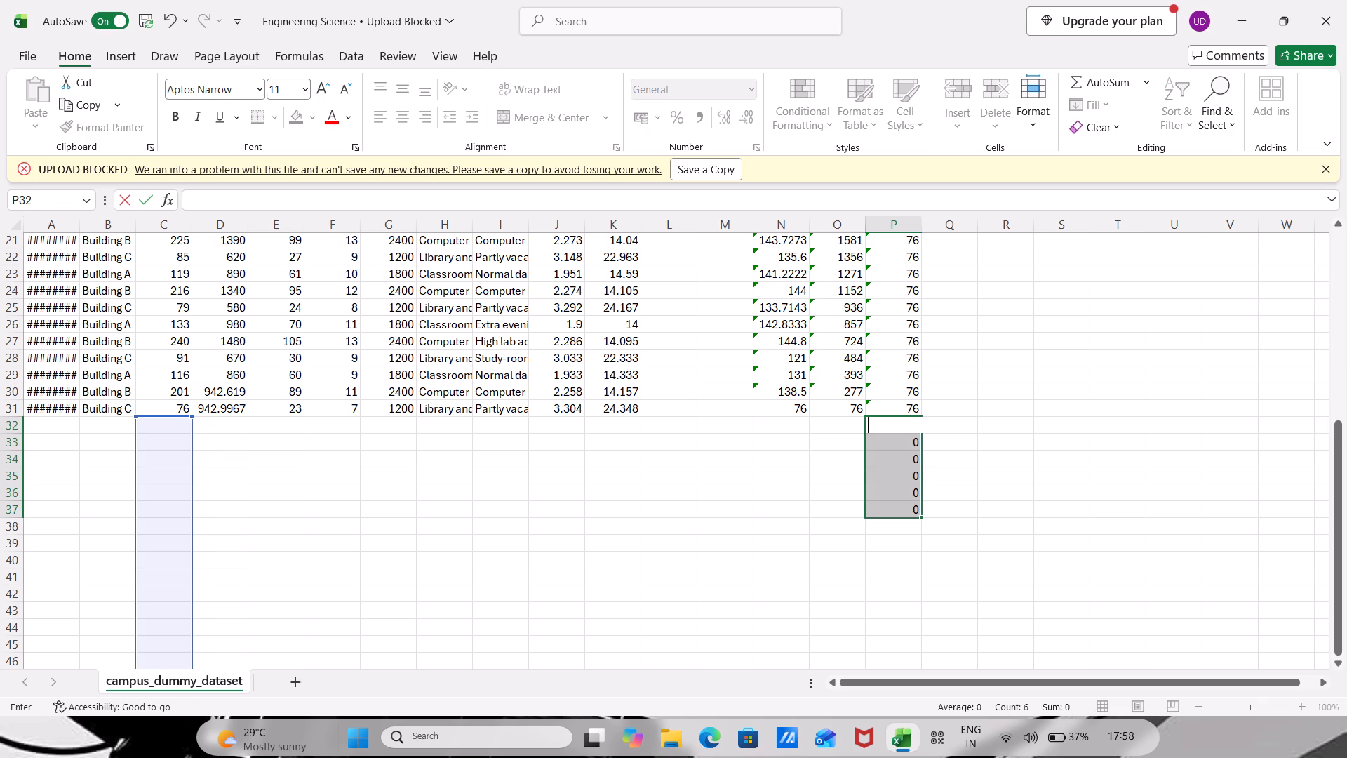
{"action": "left_click_drag", "start_coordinate": [919, 446], "coordinate": [911, 474]}
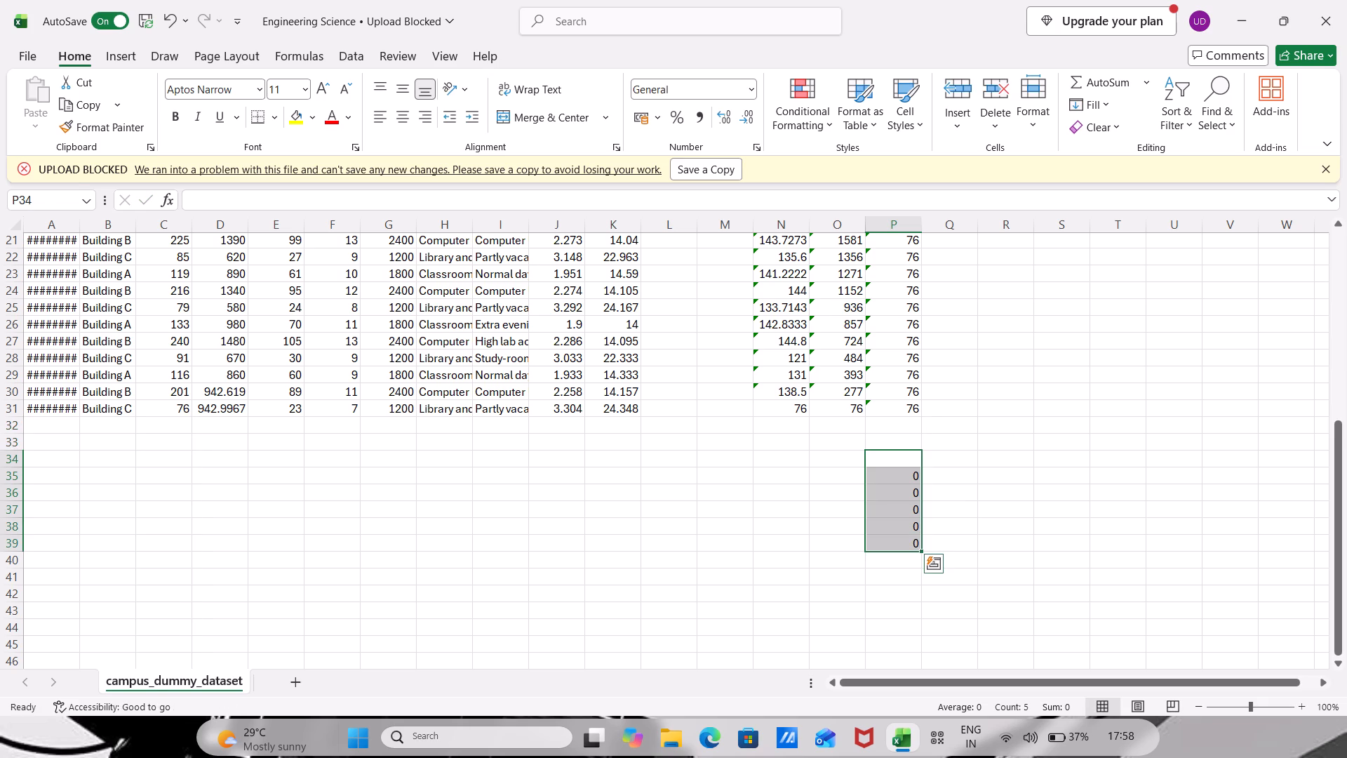
{"action": "key", "text": "BackSpace"}
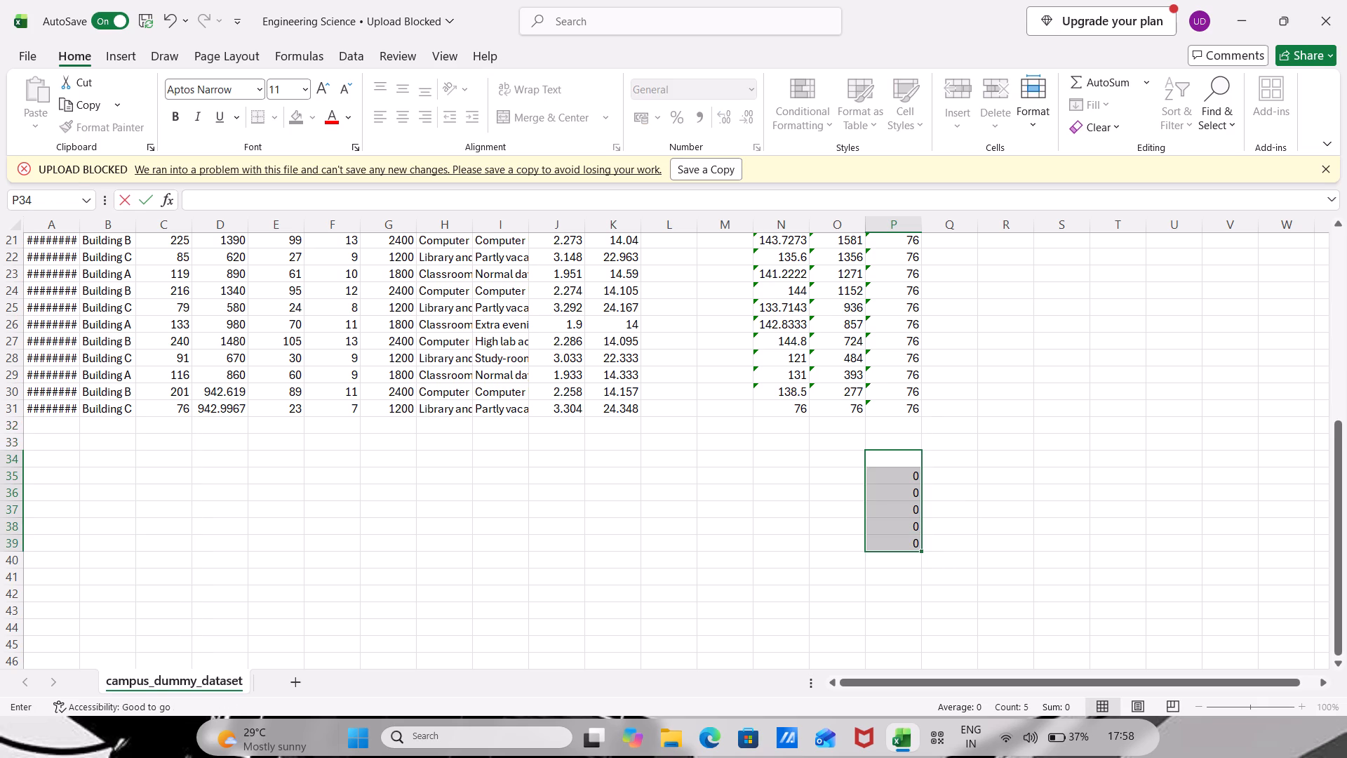
Clear the surplus MIN formulas one by one in cells P35 to P39 below the data.
{"action": "left_click", "coordinate": [915, 473]}
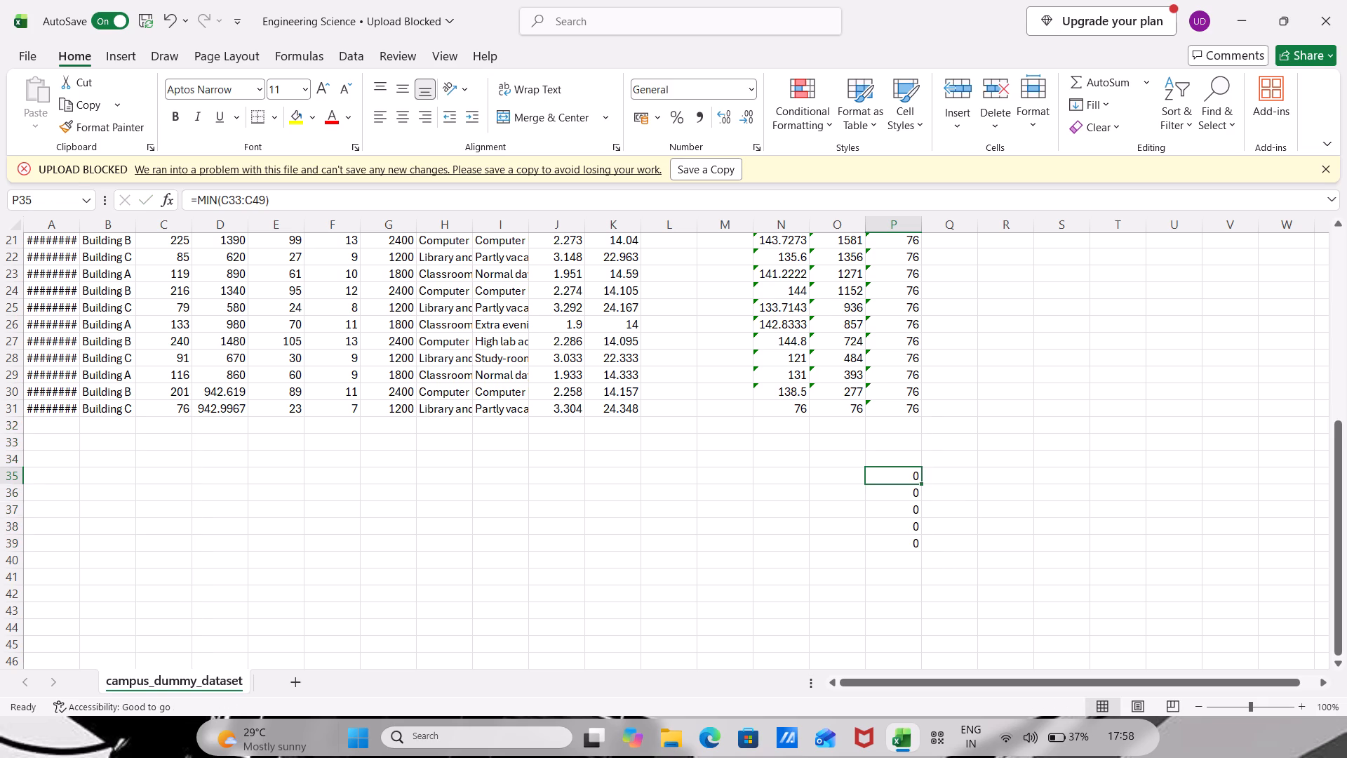
{"action": "key", "text": "BackSpace"}
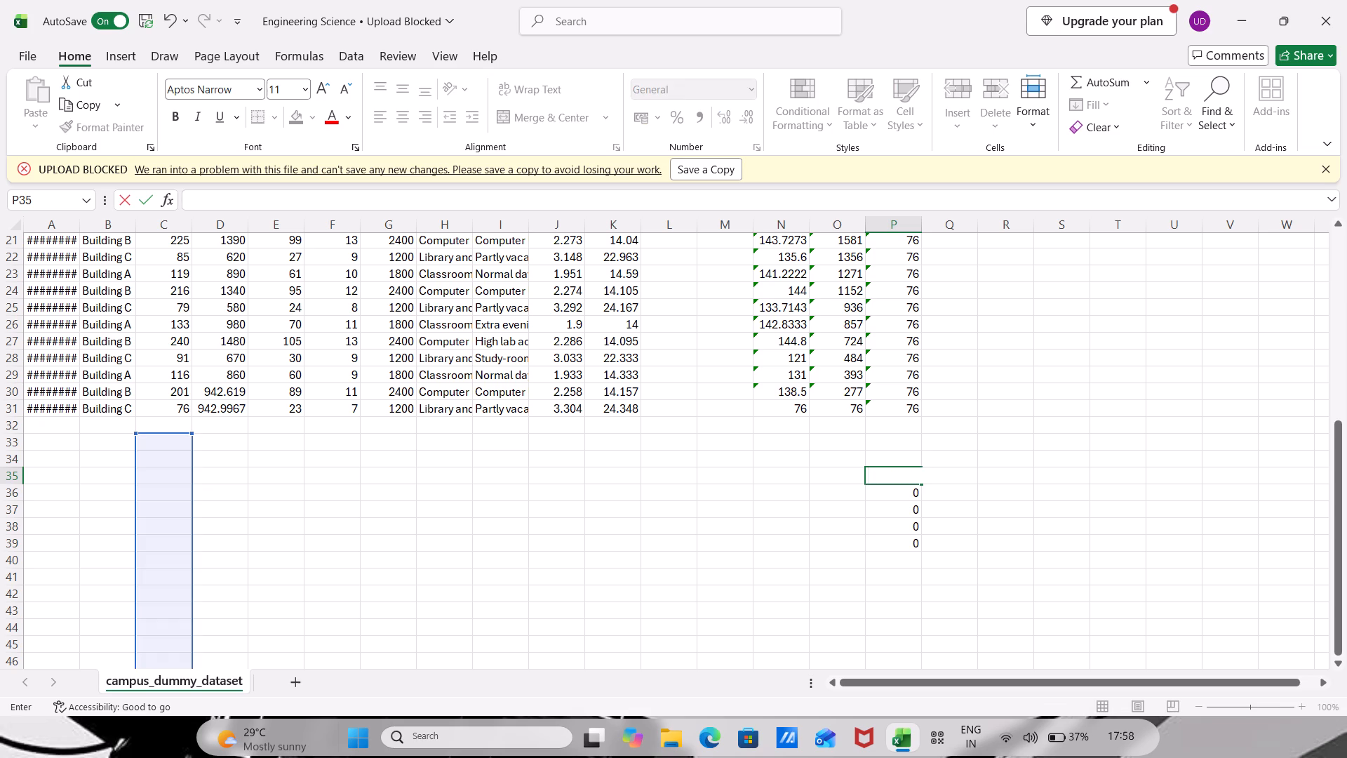
{"action": "key", "text": "BackSpace"}
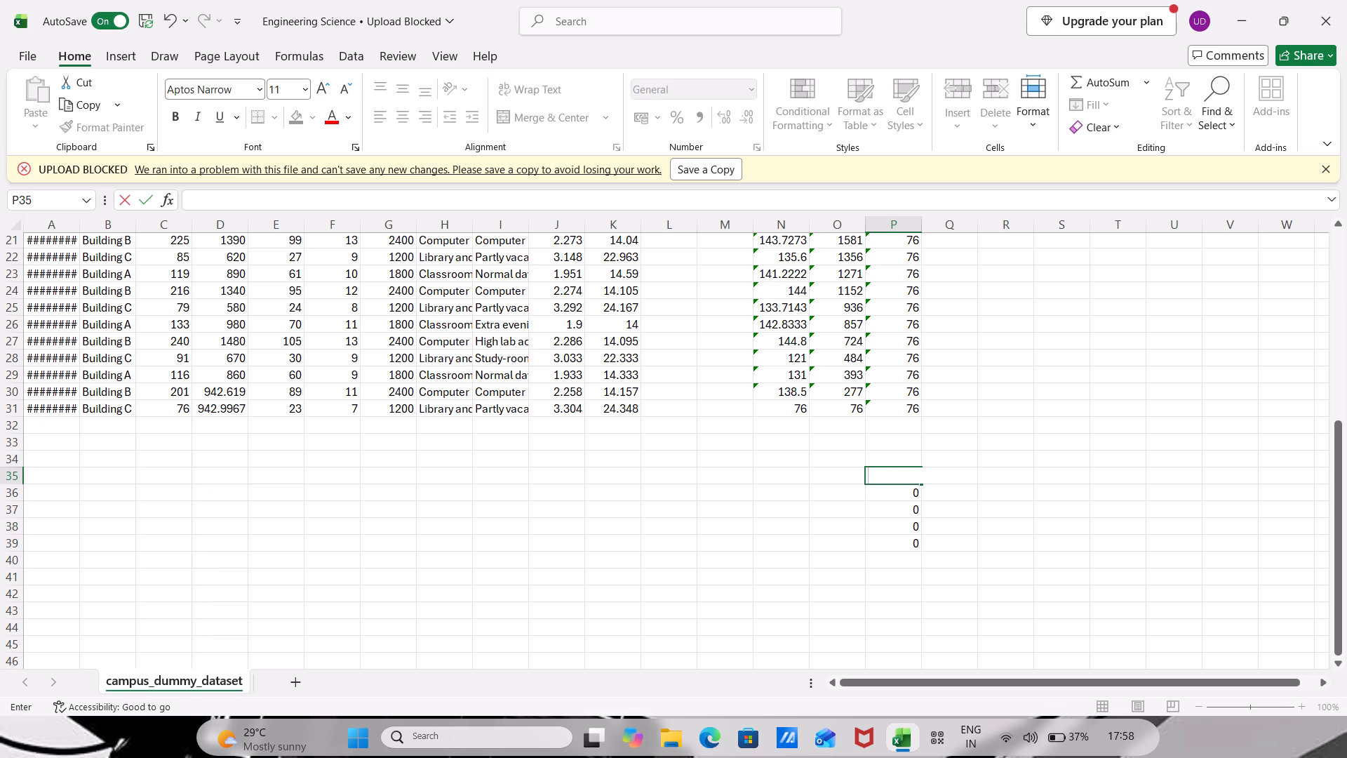
{"action": "key", "text": "Return"}
{"action": "key", "text": "BackSpace"}
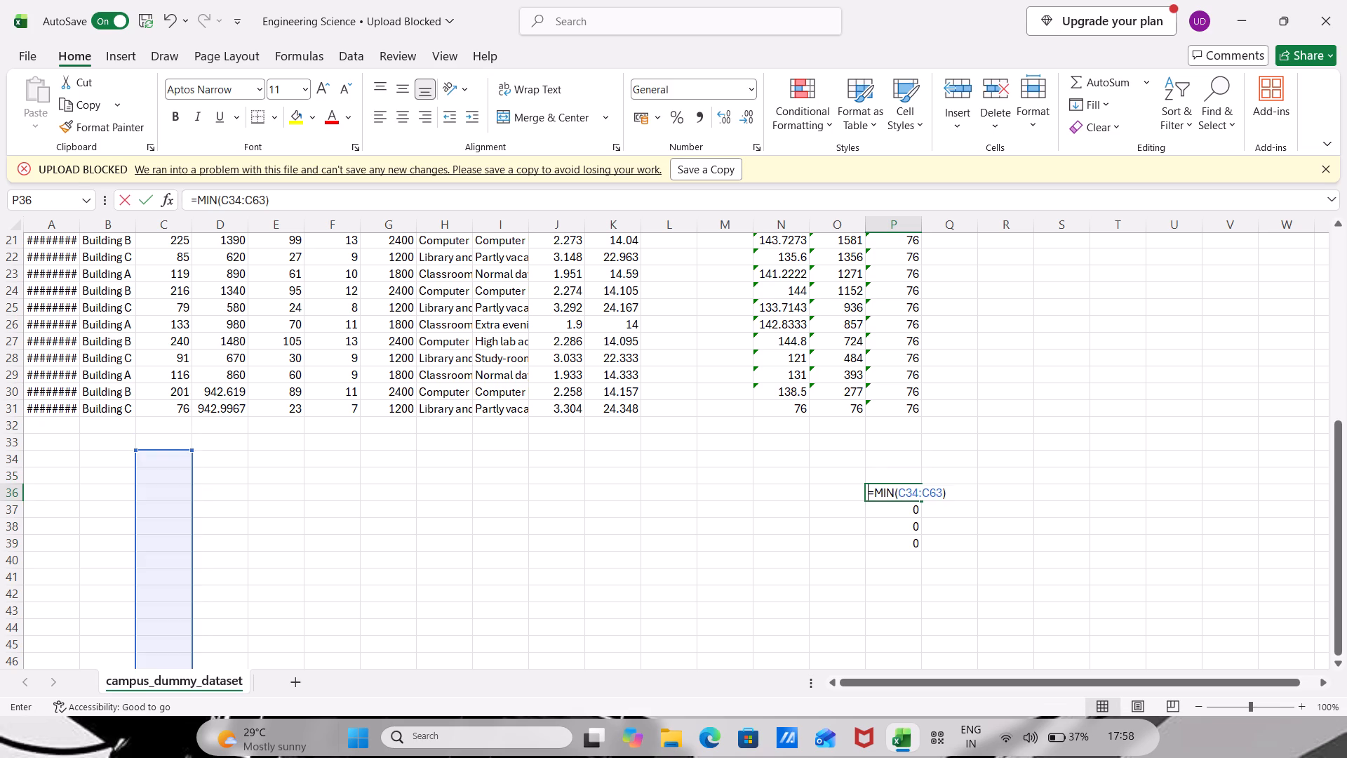
{"action": "key", "text": "Return"}
{"action": "key", "text": "backslash"}
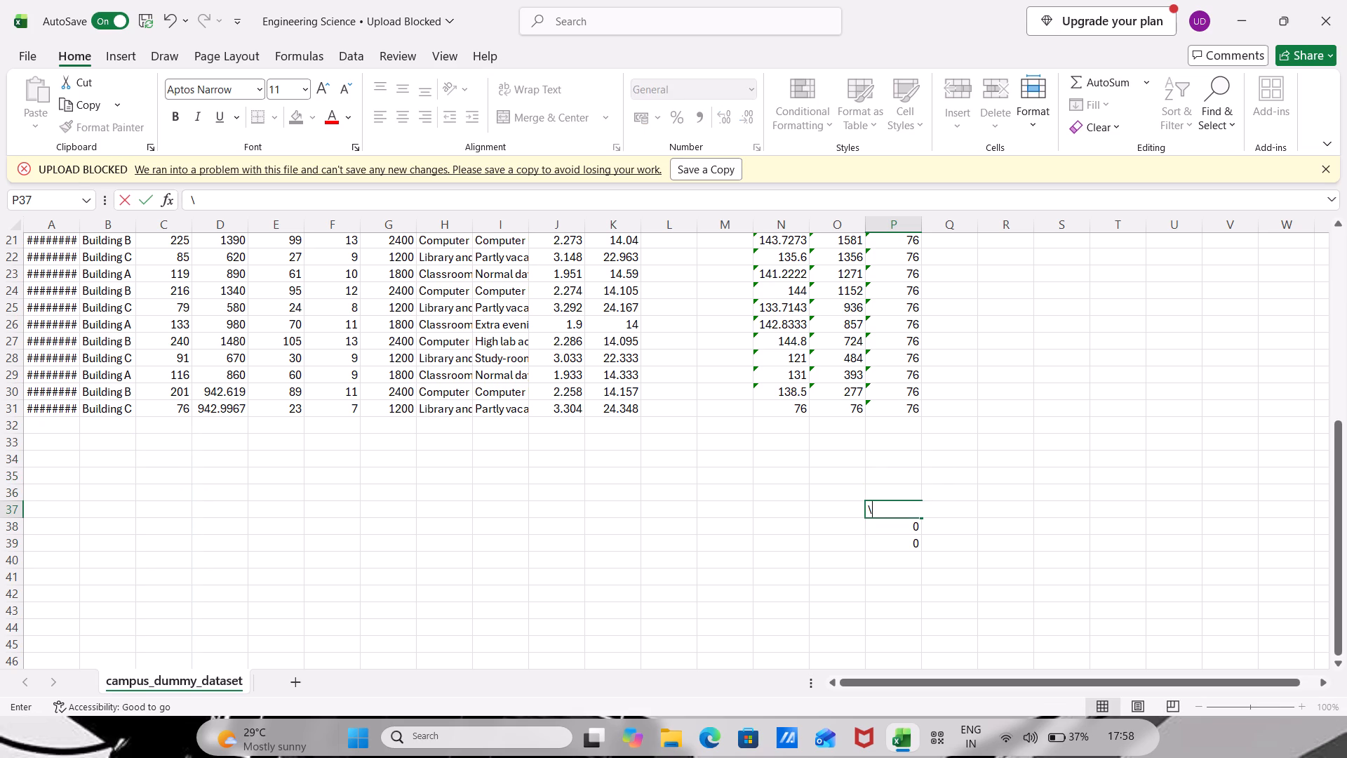
{"action": "key", "text": "BackSpace"}
{"action": "key", "text": "Return"}
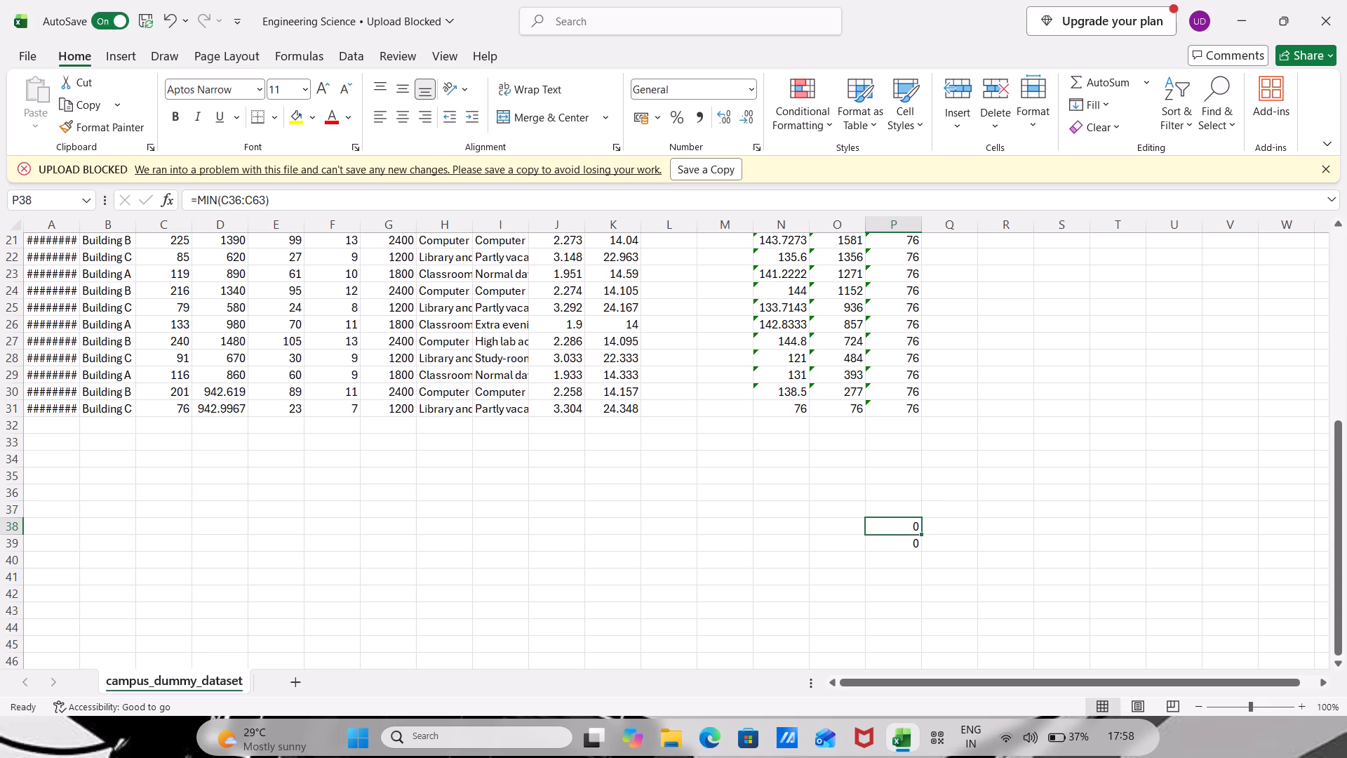
{"action": "key", "text": "BackSpace"}
{"action": "key", "text": "Return"}
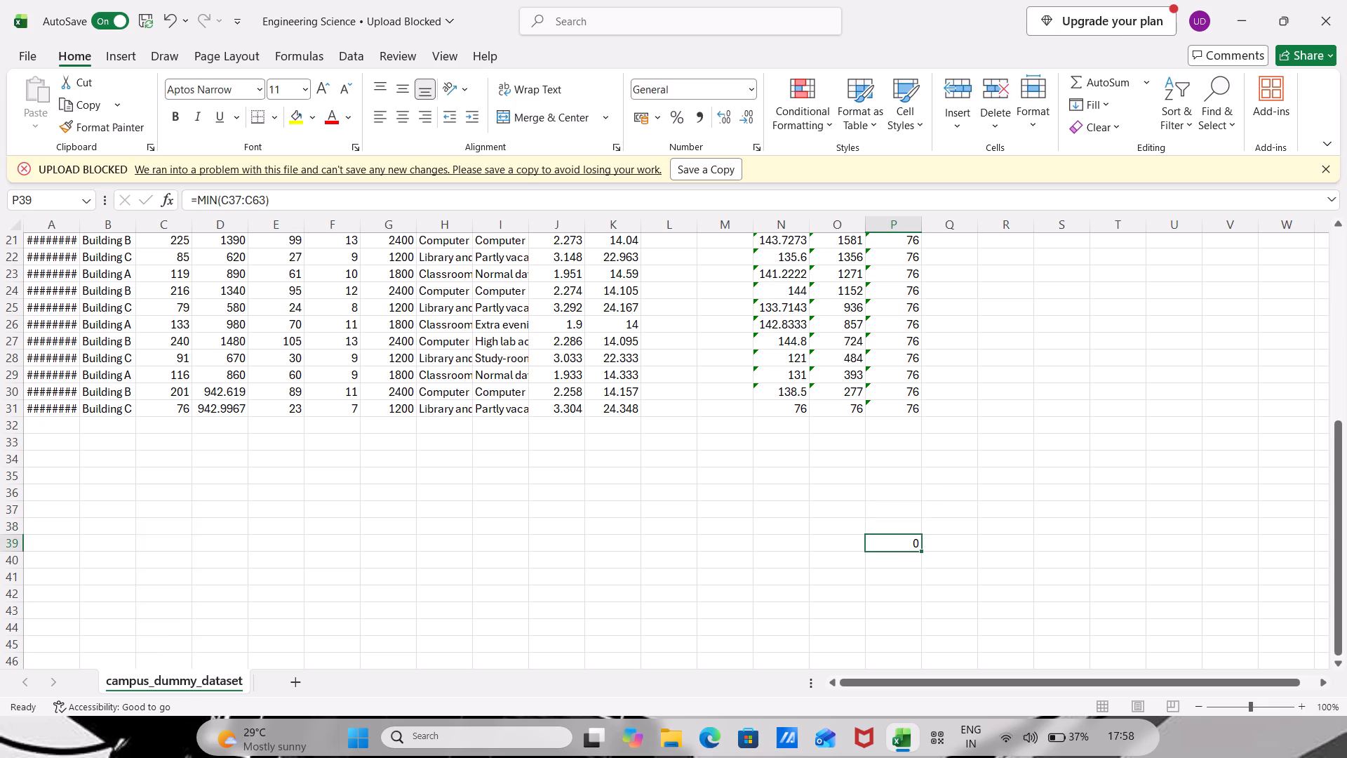
{"action": "key", "text": "BackSpace"}
Enter the formula =MAX(C2:C31) in cell Q2, directly under the MAX heading.
{"action": "scroll", "coordinate": [961, 373], "scroll_direction": "up", "scroll_amount": 1}
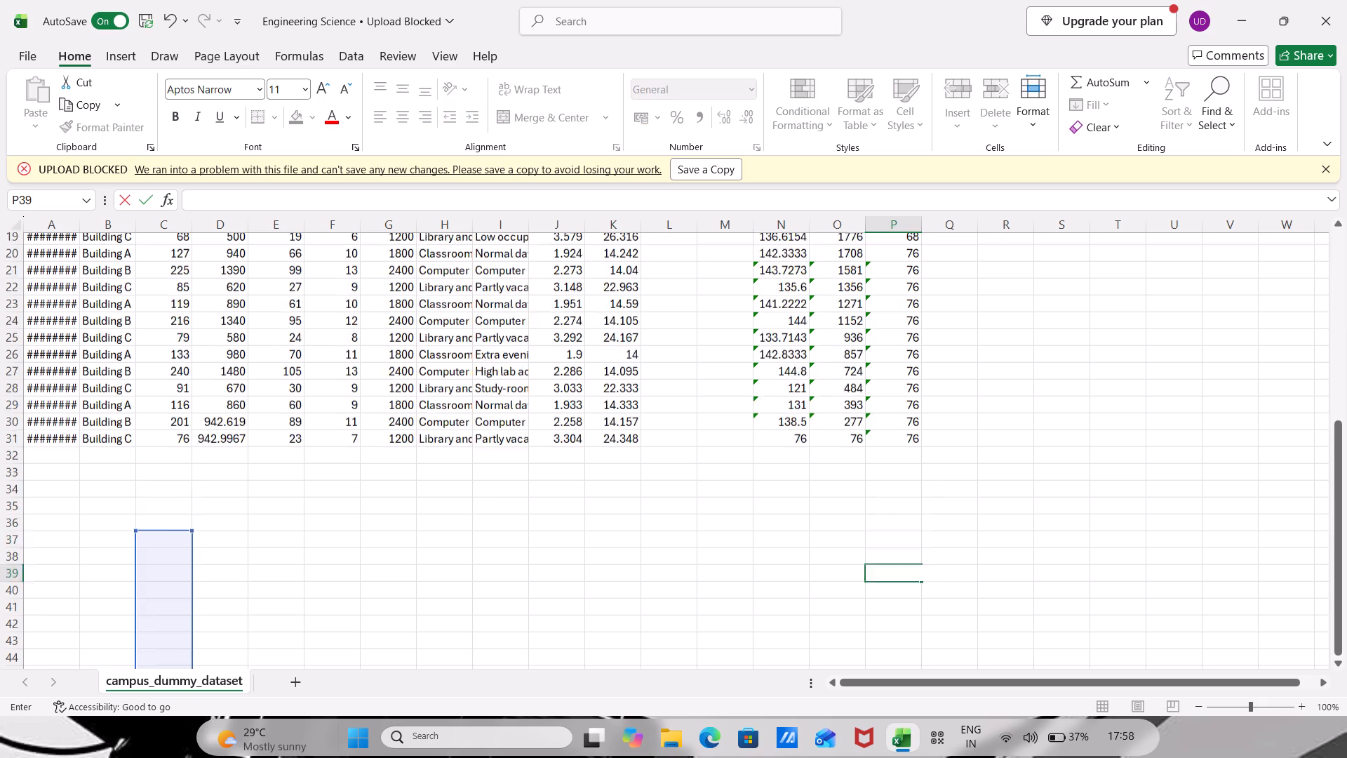
{"action": "scroll", "coordinate": [961, 373], "scroll_direction": "up", "scroll_amount": 3}
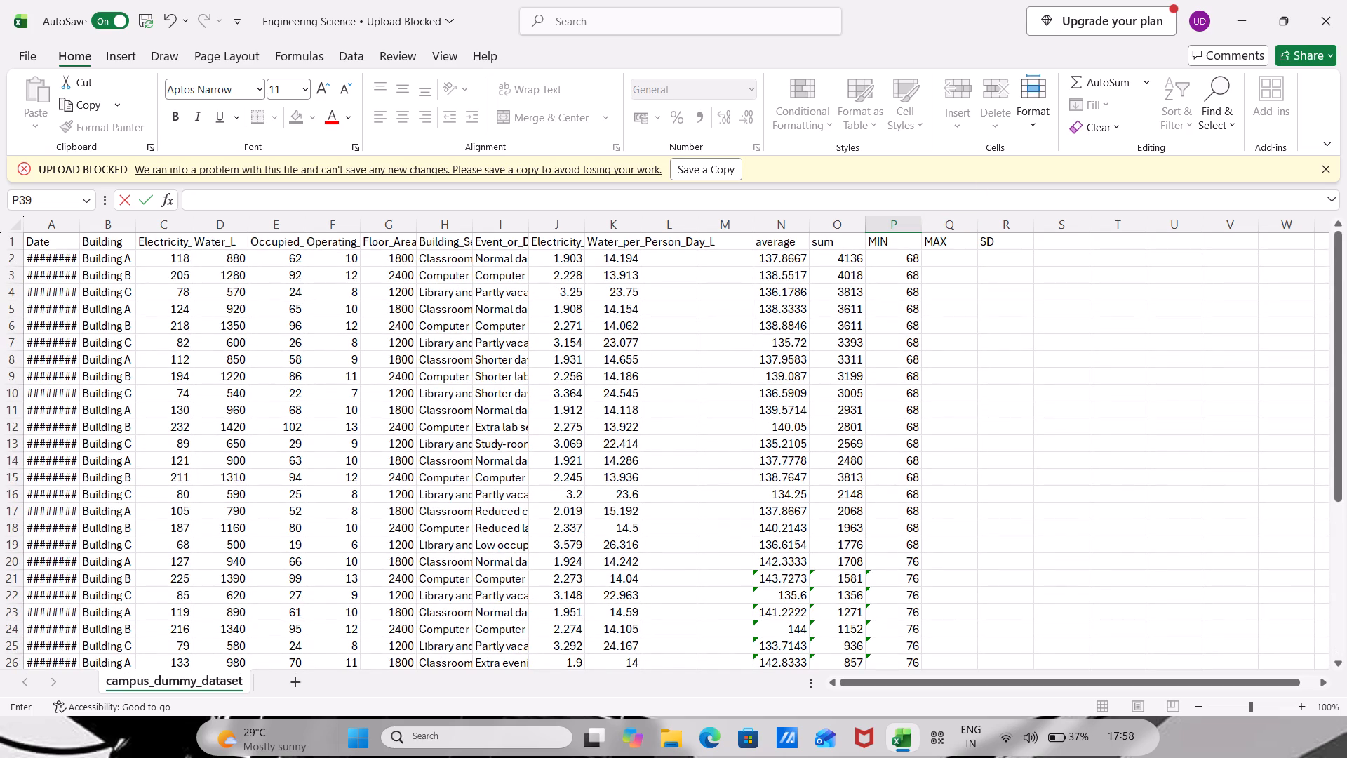
{"action": "left_click", "coordinate": [942, 266]}
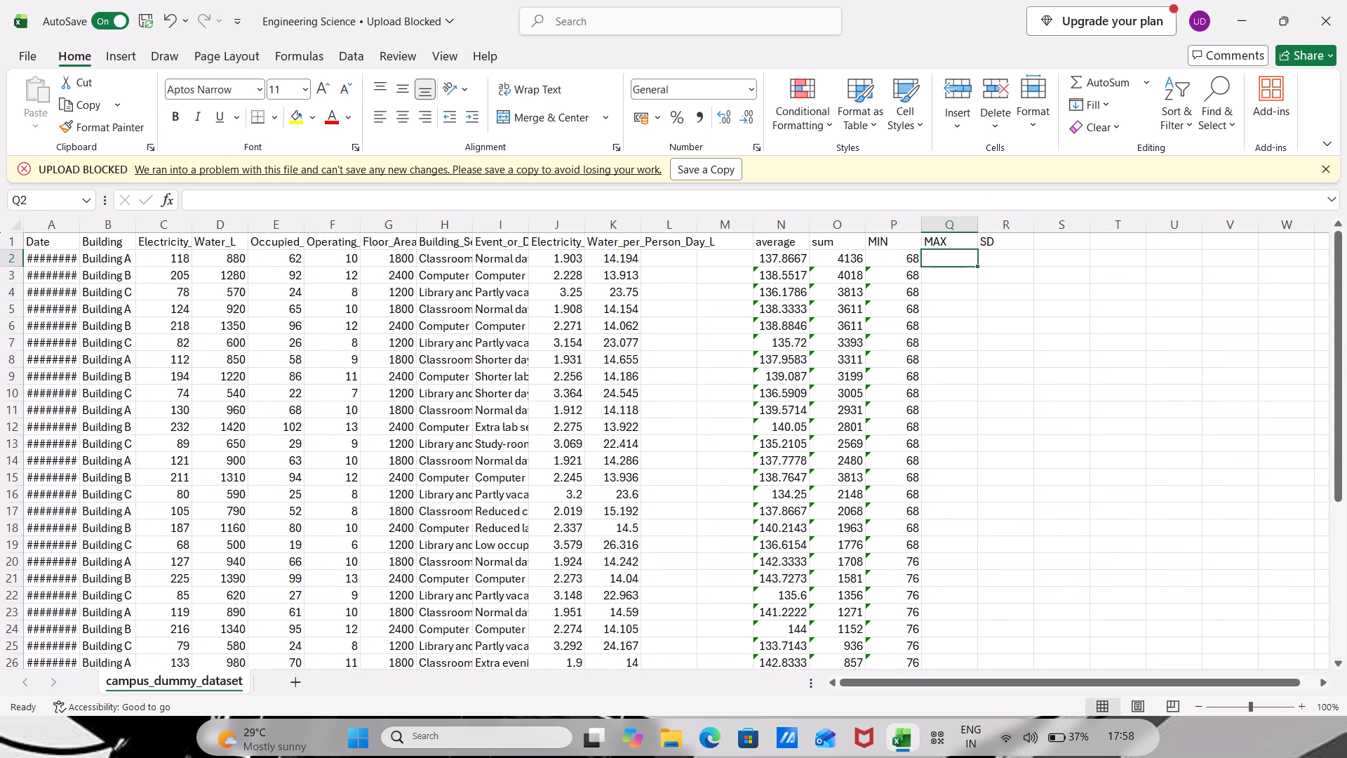
{"action": "key", "text": "equal"}
{"action": "type", "text": "max"}
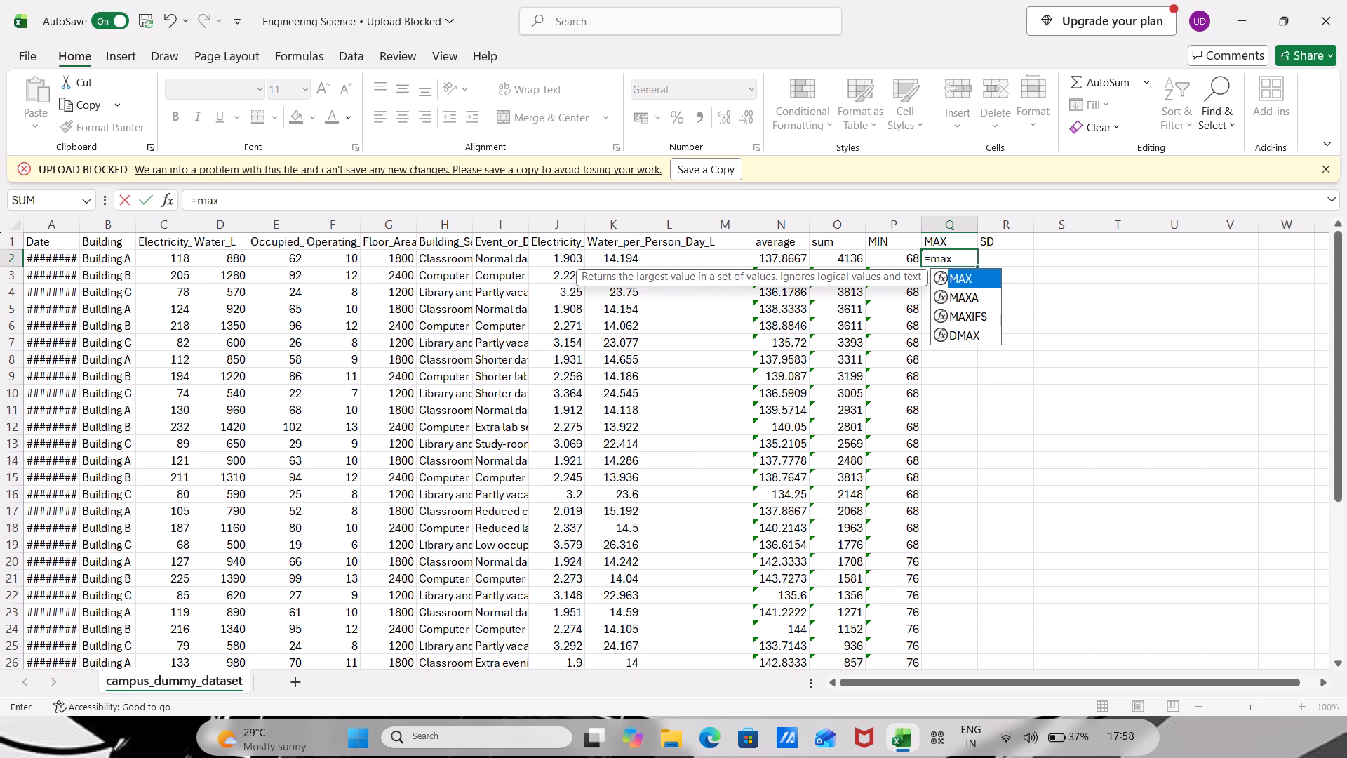
{"action": "key", "text": "shift+parenleft"}
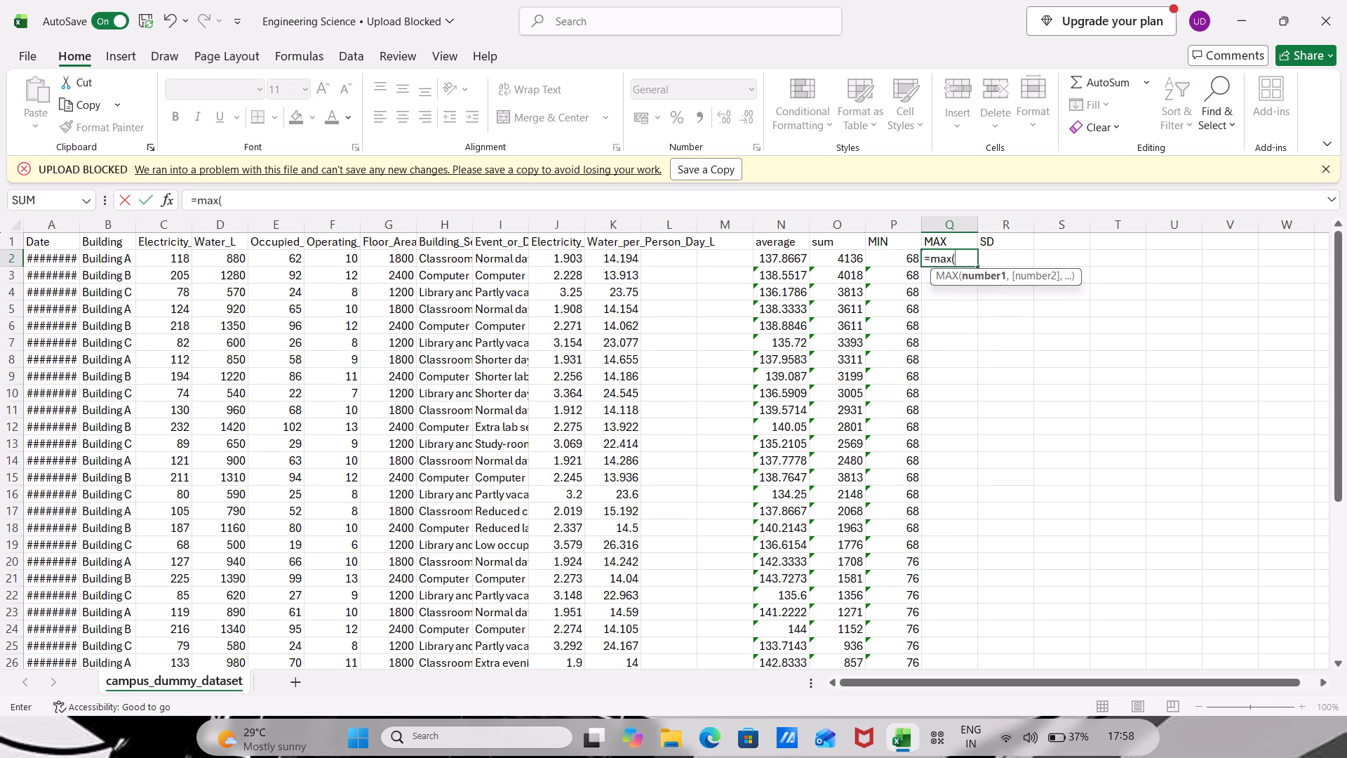
{"action": "key", "text": "c"}
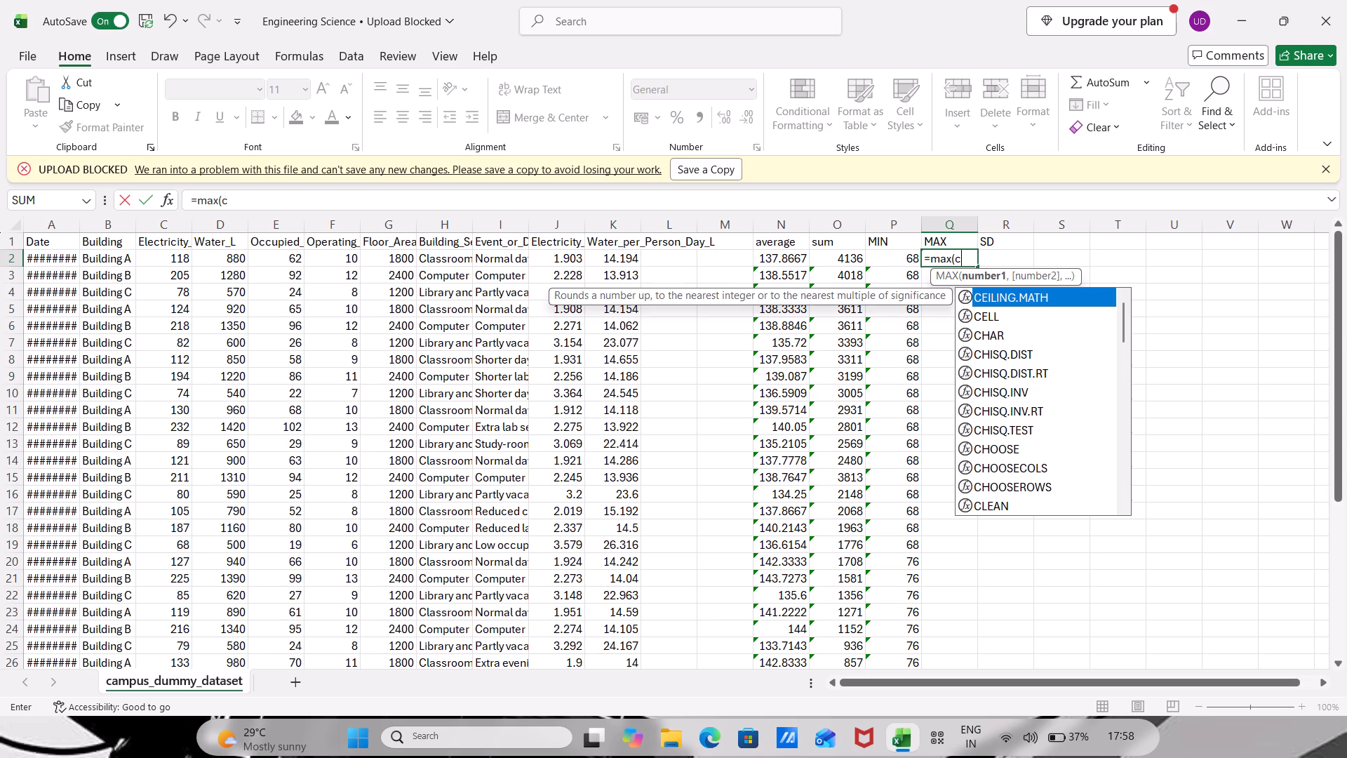
{"action": "key", "text": "2"}
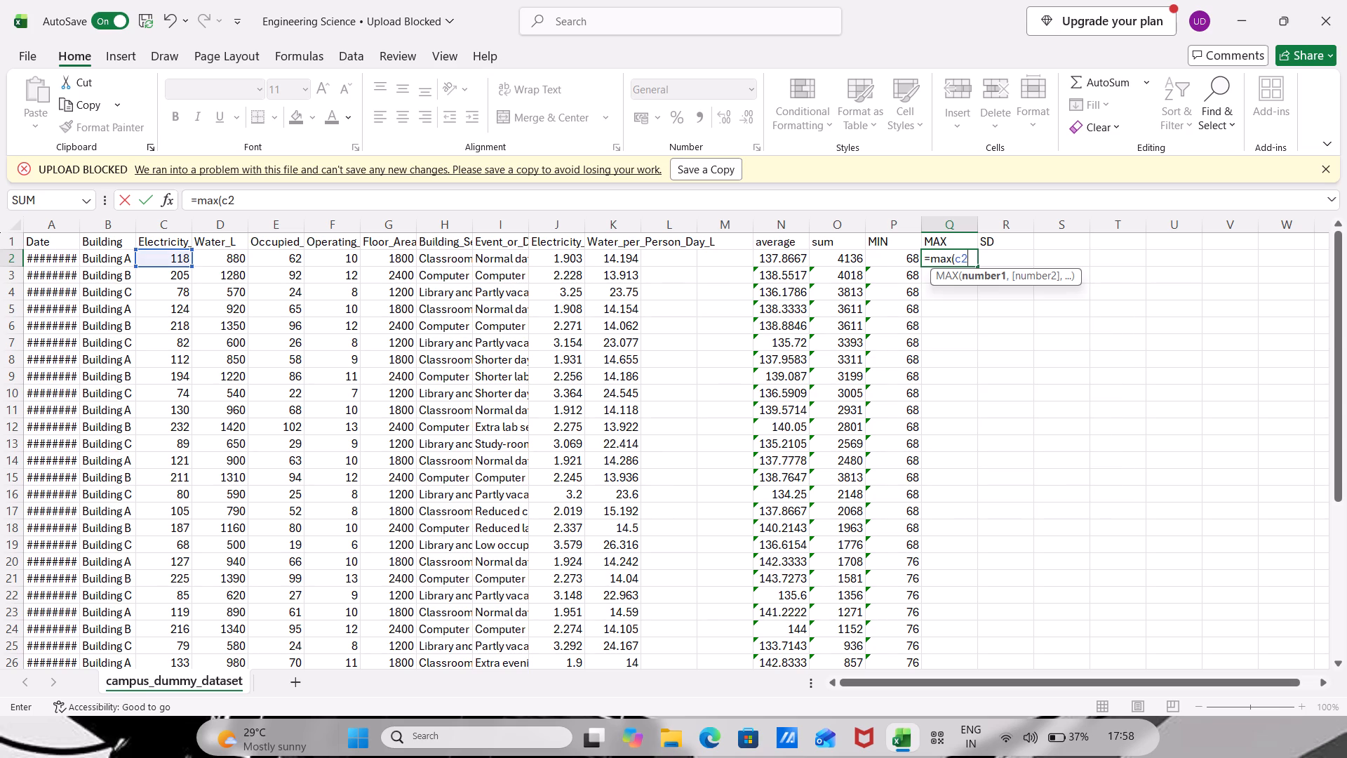
{"action": "key", "text": "shift+colon"}
{"action": "type", "text": "c3"}
{"action": "key", "text": "1"}
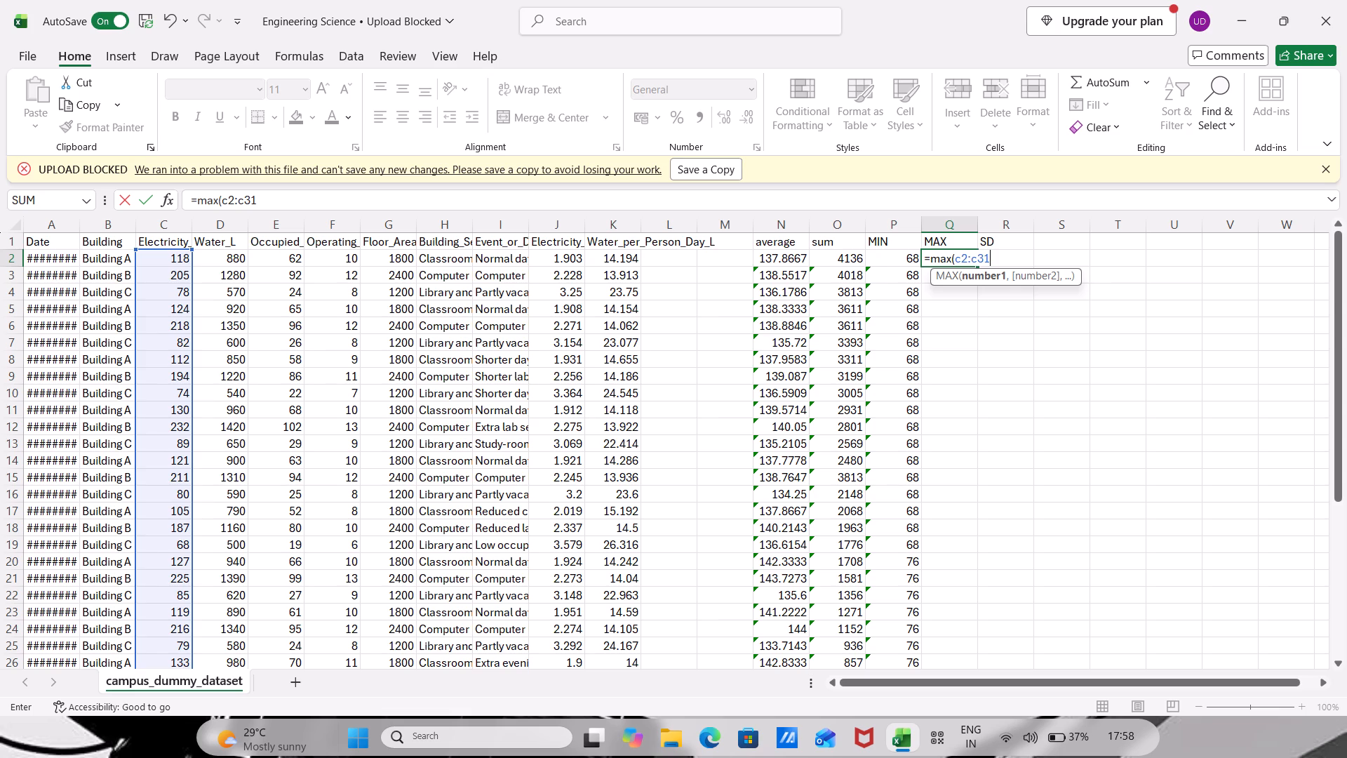
{"action": "key", "text": "shift+parenright"}
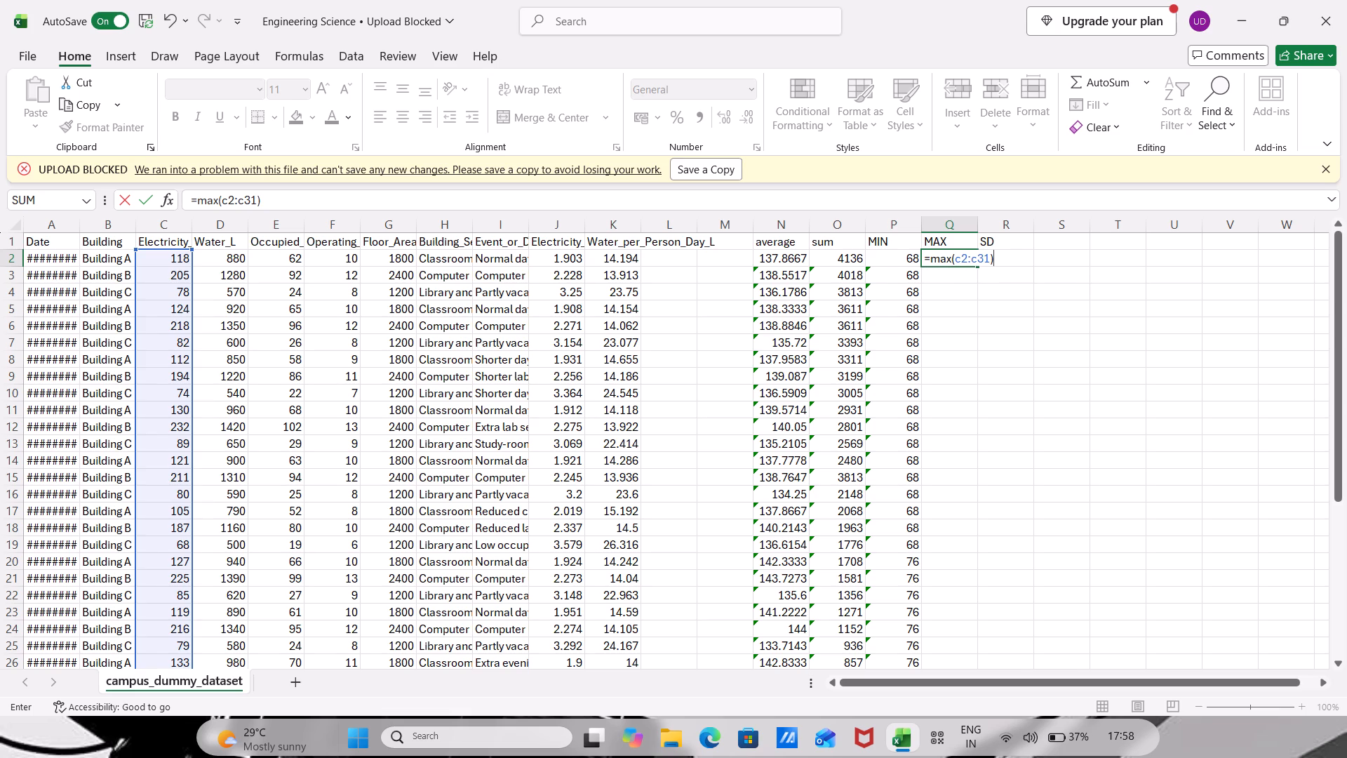
{"action": "key", "text": "Return"}
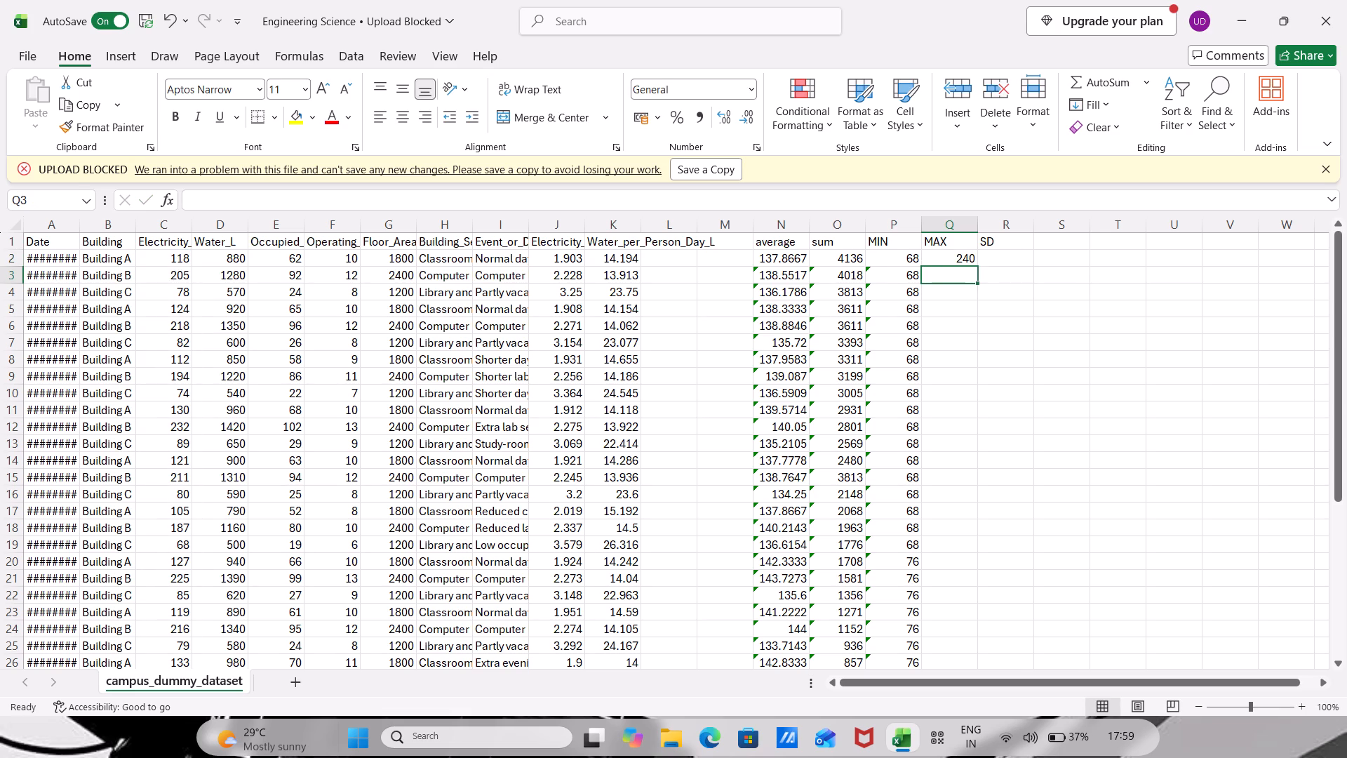
Select the MAX column from Q2 down to Q27 and try to extend the selection towards the last data row.
{"action": "left_click_drag", "start_coordinate": [956, 258], "coordinate": [977, 413]}
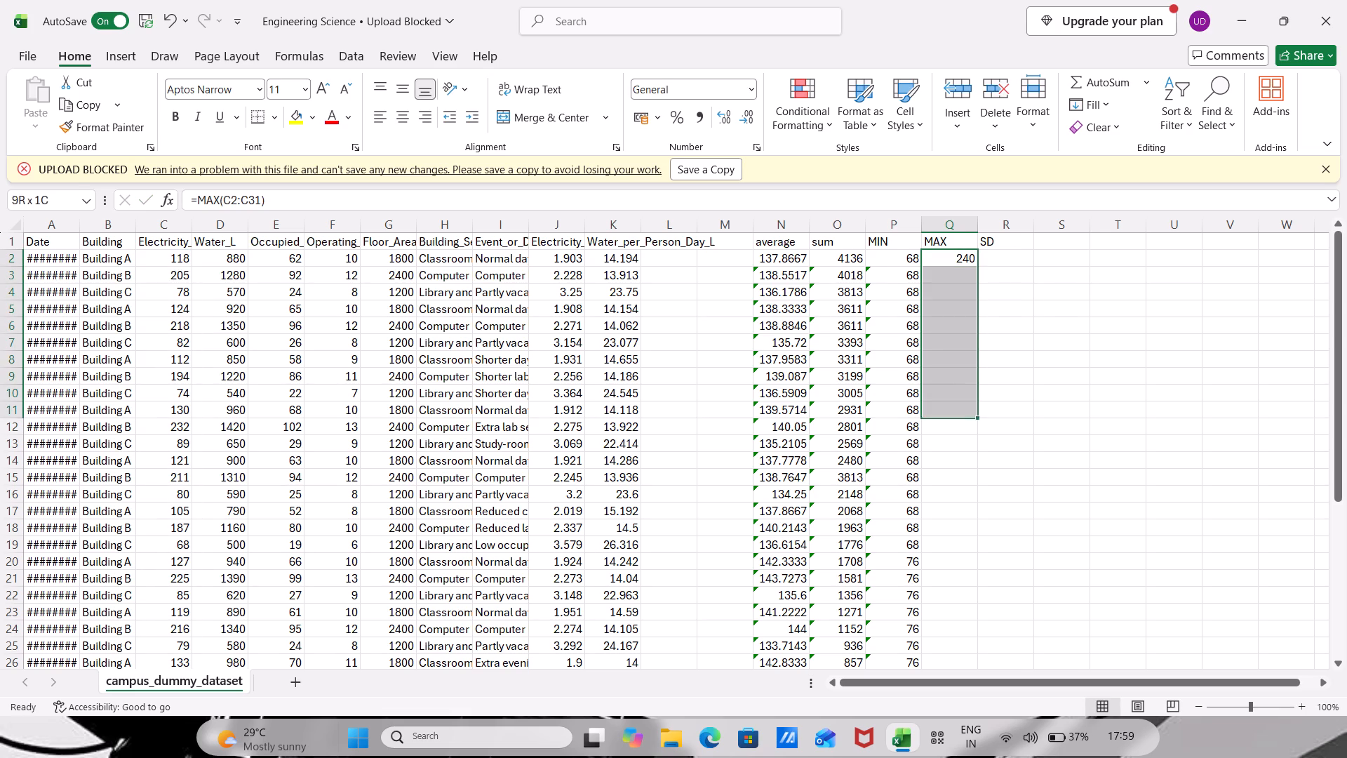
{"action": "left_click_drag", "start_coordinate": [977, 413], "coordinate": [968, 698]}
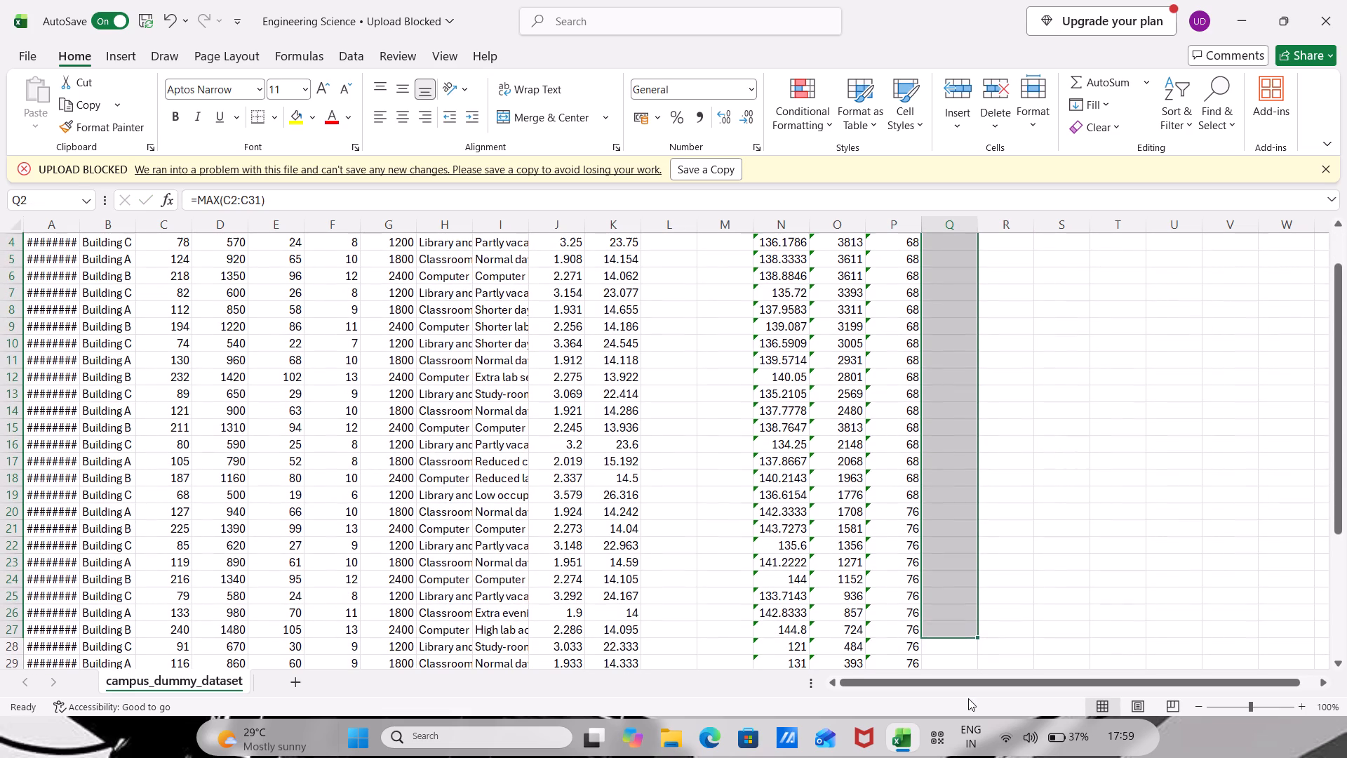
{"action": "scroll", "coordinate": [968, 698], "scroll_direction": "down", "scroll_amount": 4}
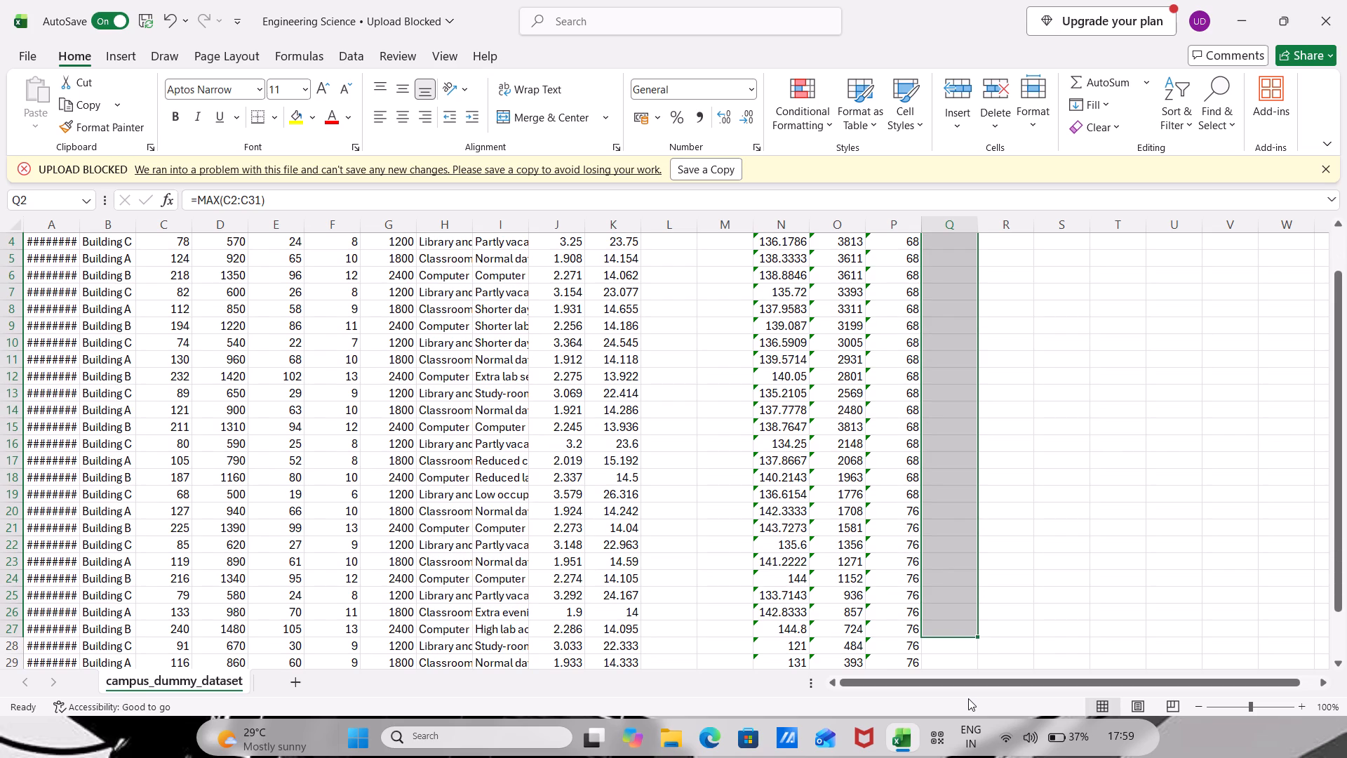
{"action": "scroll", "coordinate": [968, 698], "scroll_direction": "down", "scroll_amount": 1}
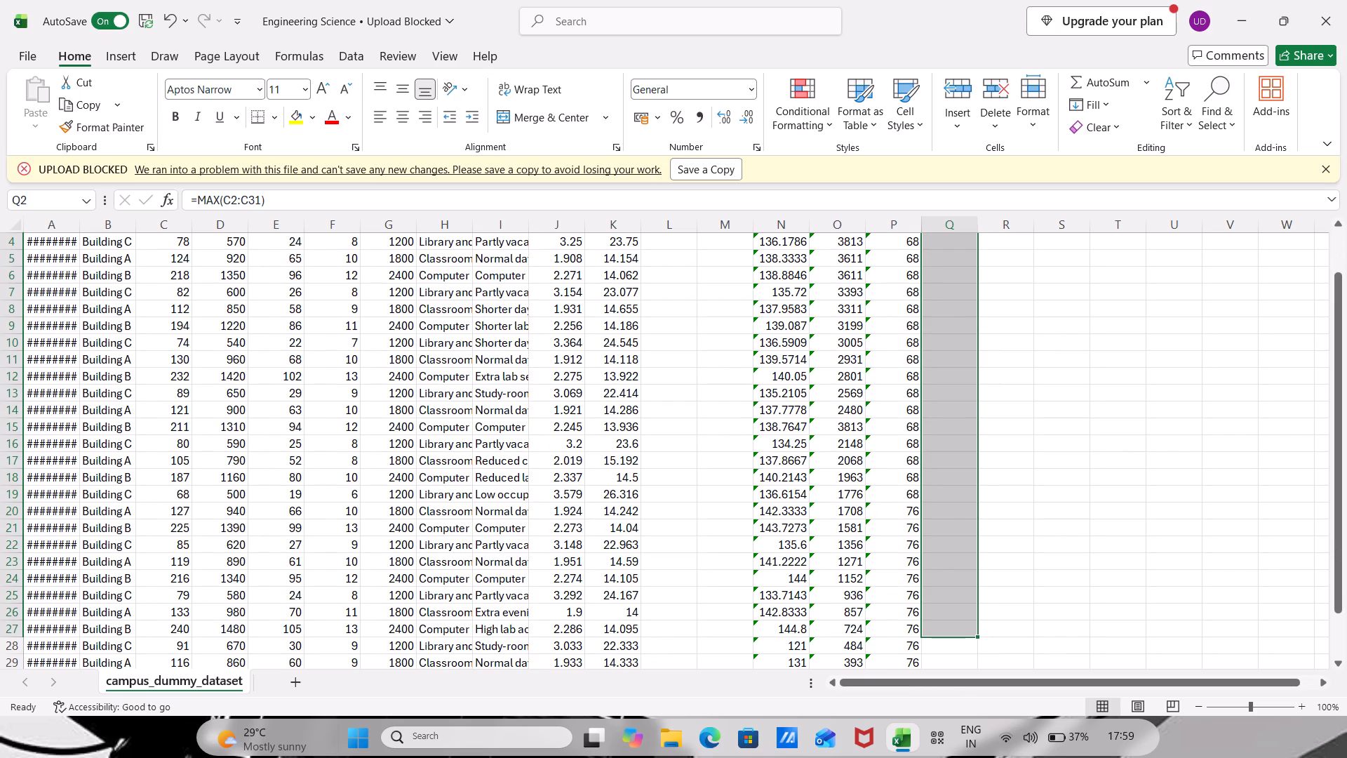
{"action": "left_click", "coordinate": [972, 638]}
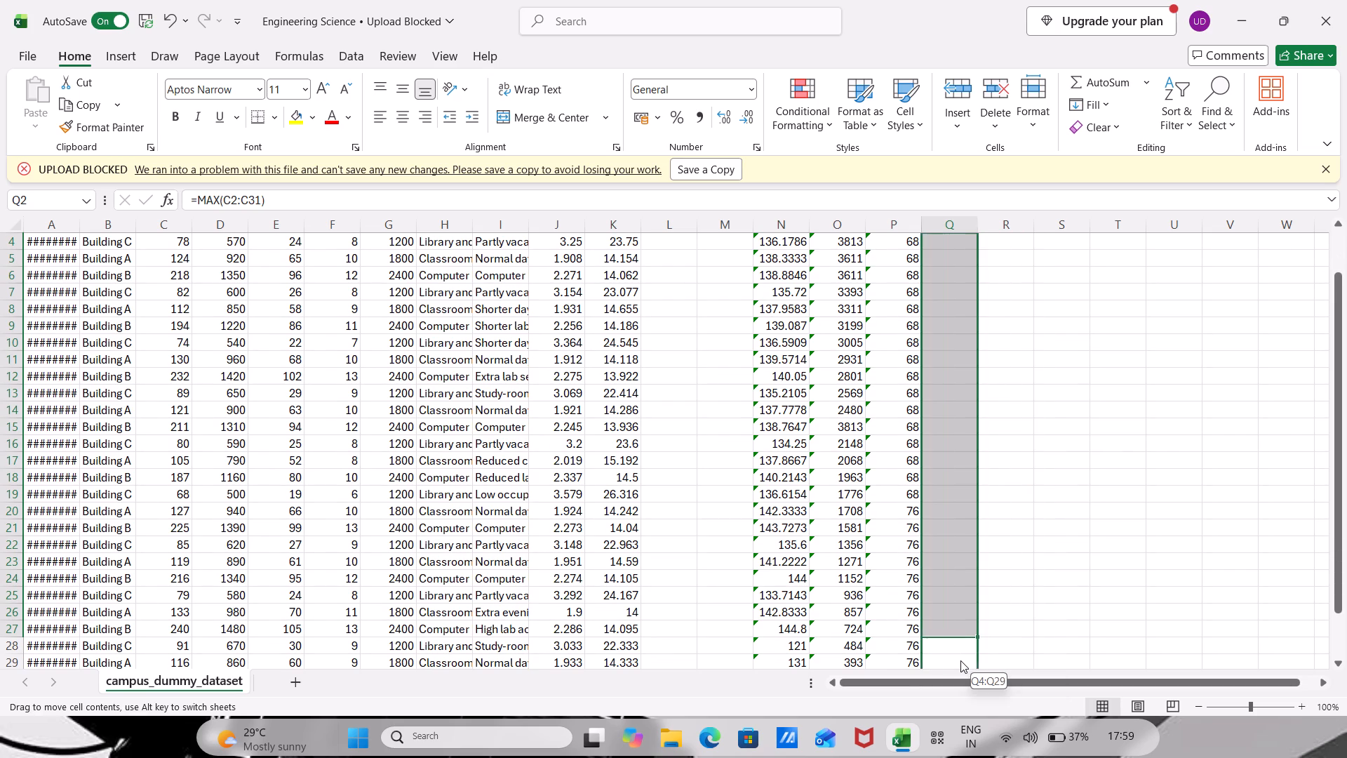